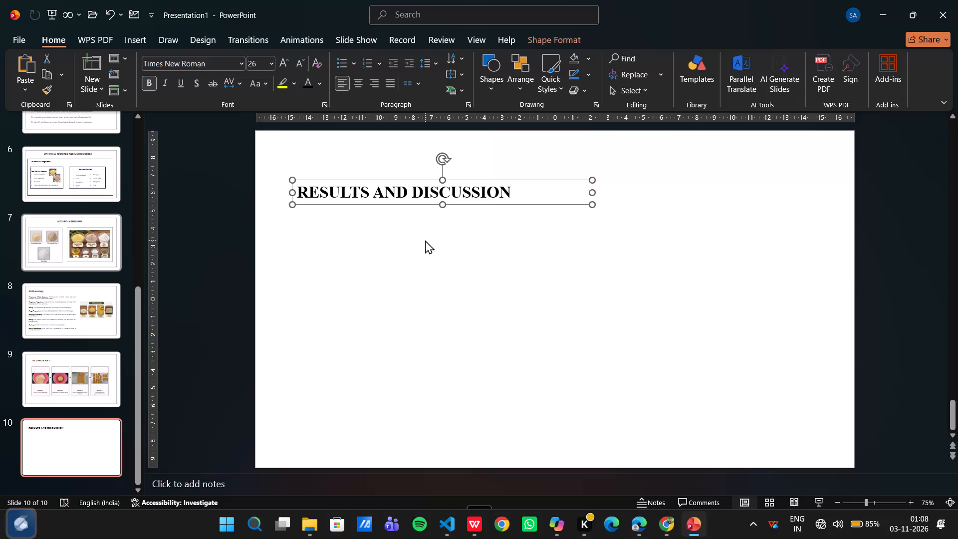
# Copy the rectangular border frame from the FLOWCHART slide onto slide 10, RESULTS AND DISCUSSION.
pyautogui.click(112, 390)
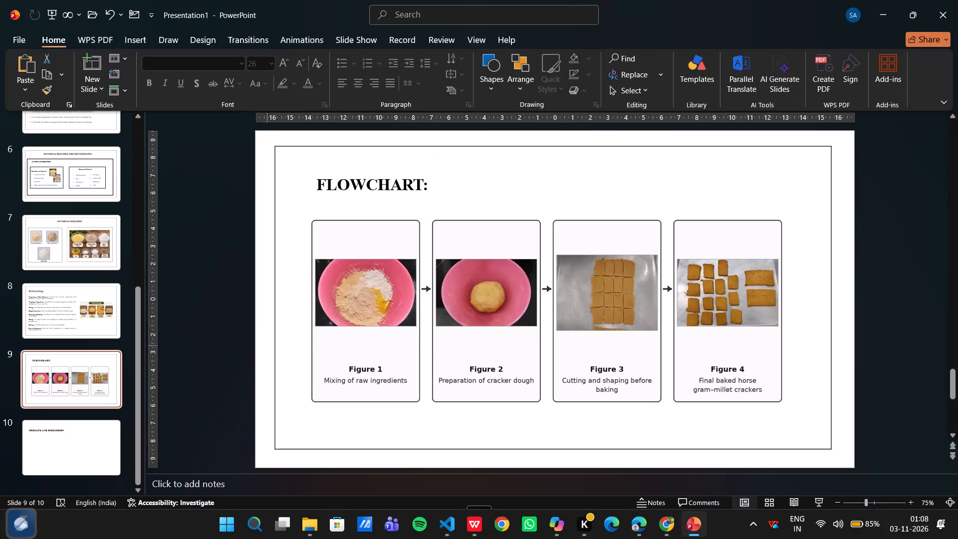
pyautogui.click(274, 335)
pyautogui.click(274, 335)
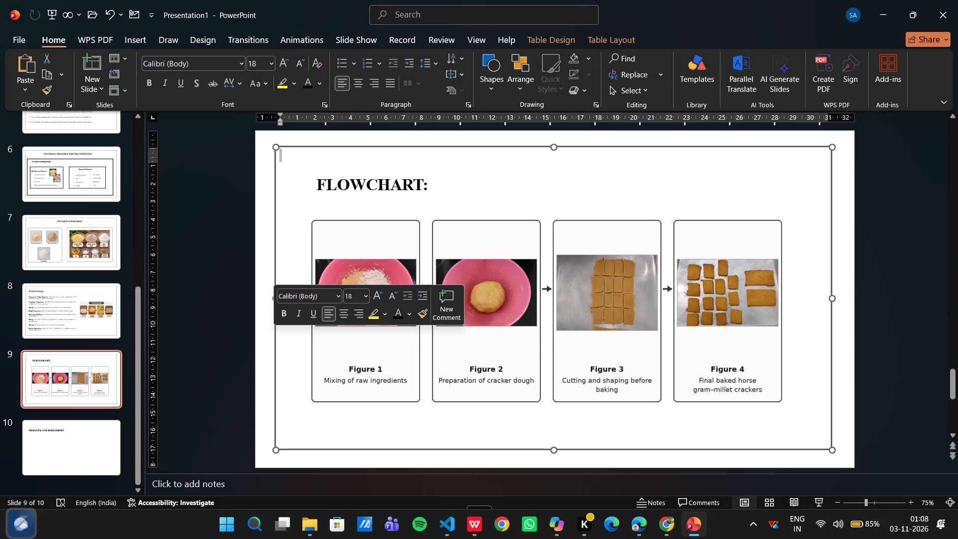
pyautogui.hotkey('ctrl', 'c')
pyautogui.click(76, 447)
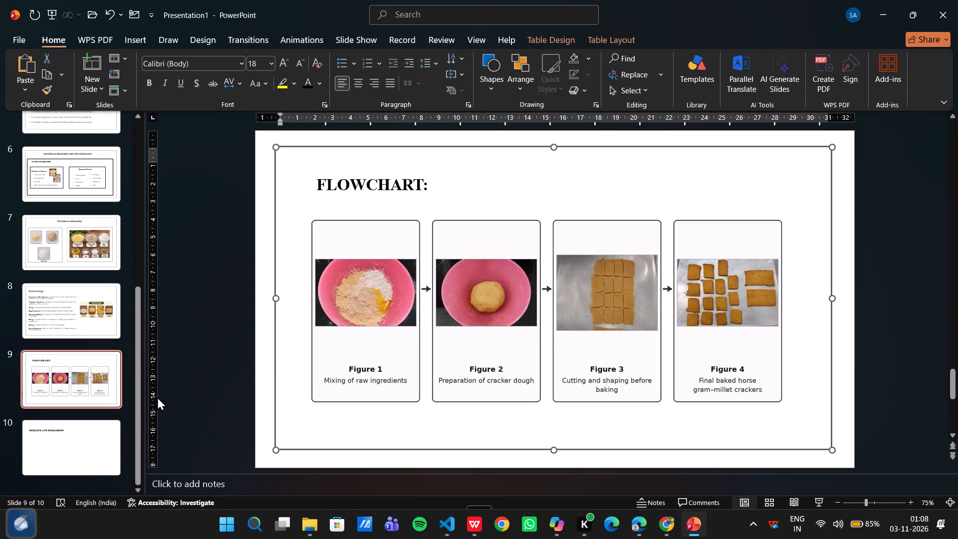
pyautogui.click(275, 361)
pyautogui.hotkey('ctrl', 'v')
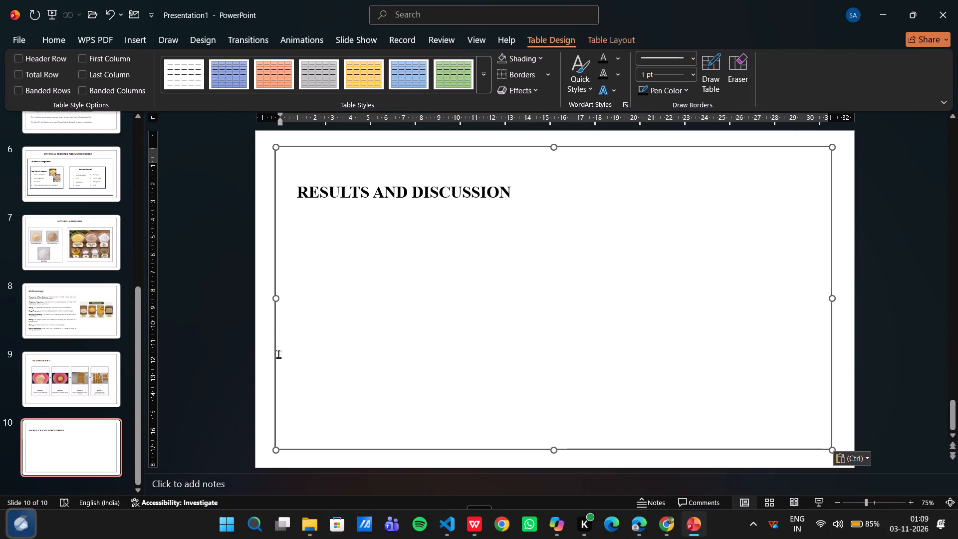
# Send the pasted border frame on slide 10 to the back, behind the heading.
pyautogui.click(319, 213)
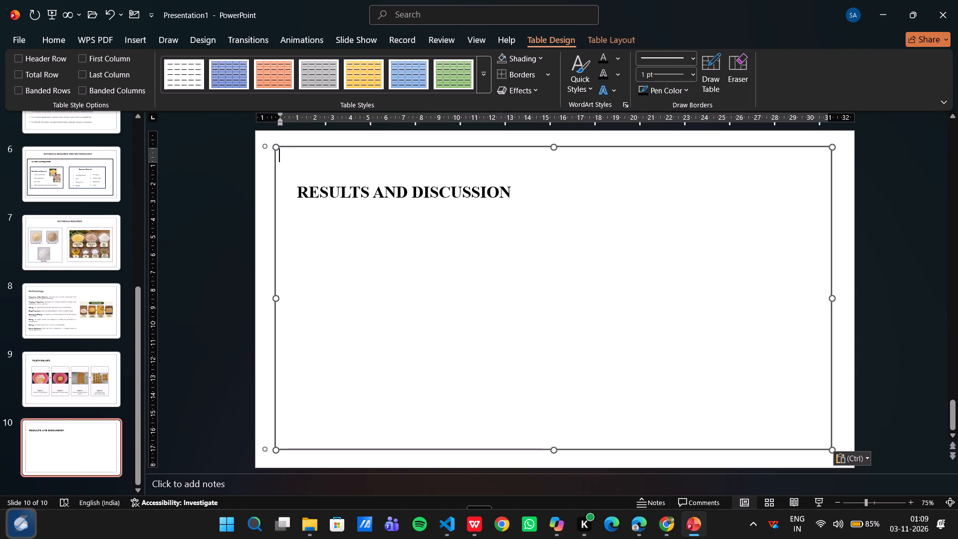
pyautogui.rightClick(276, 188)
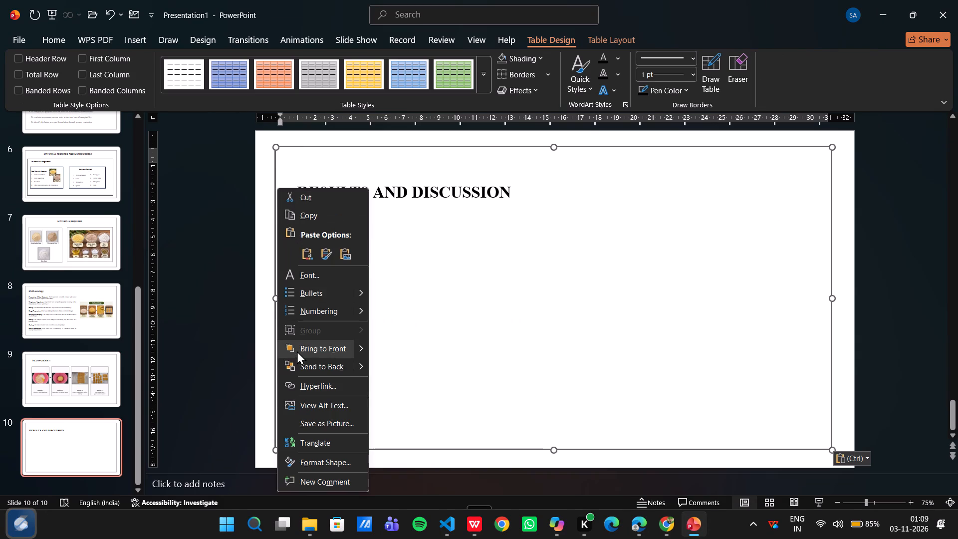
pyautogui.click(306, 370)
pyautogui.click(339, 204)
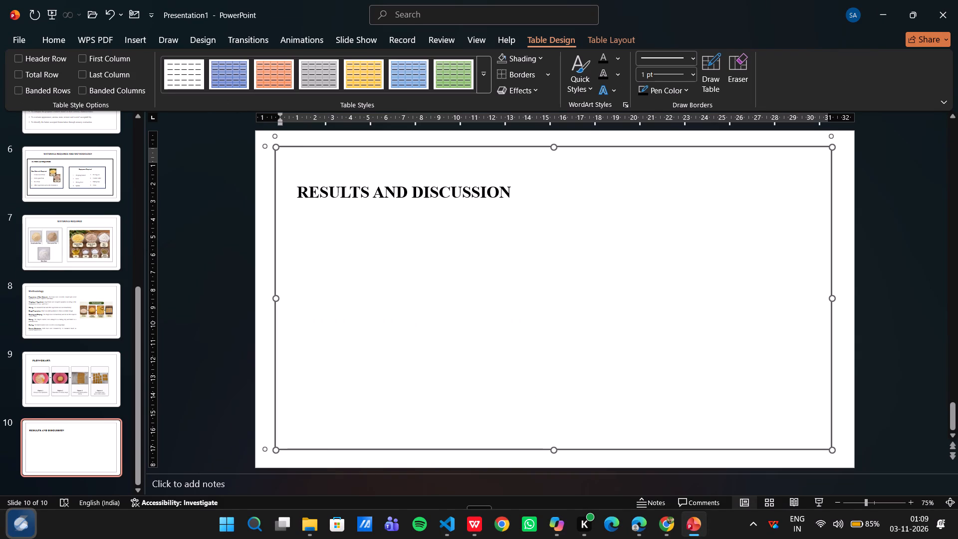
# Move the RESULTS AND DISCUSSION heading slightly up, closer to the frame's top edge.
pyautogui.click(335, 187)
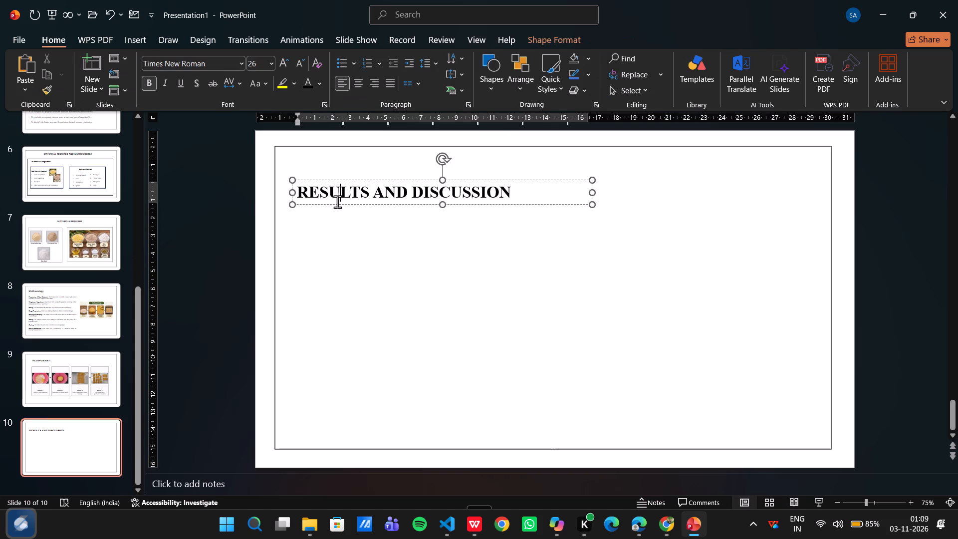
pyautogui.click(337, 202)
pyautogui.moveTo(336, 205); pyautogui.dragTo(333, 199)
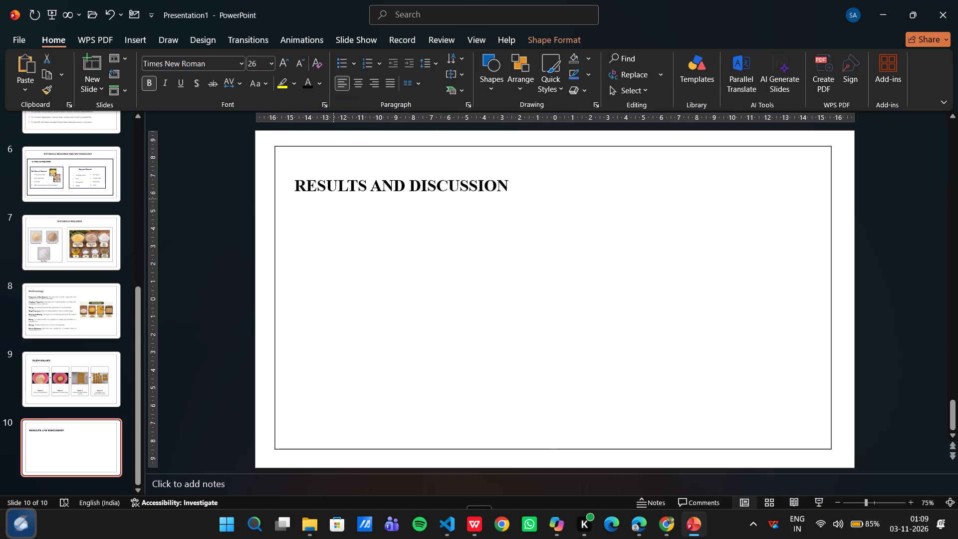
pyautogui.moveTo(333, 199); pyautogui.dragTo(330, 195)
pyautogui.click(330, 195)
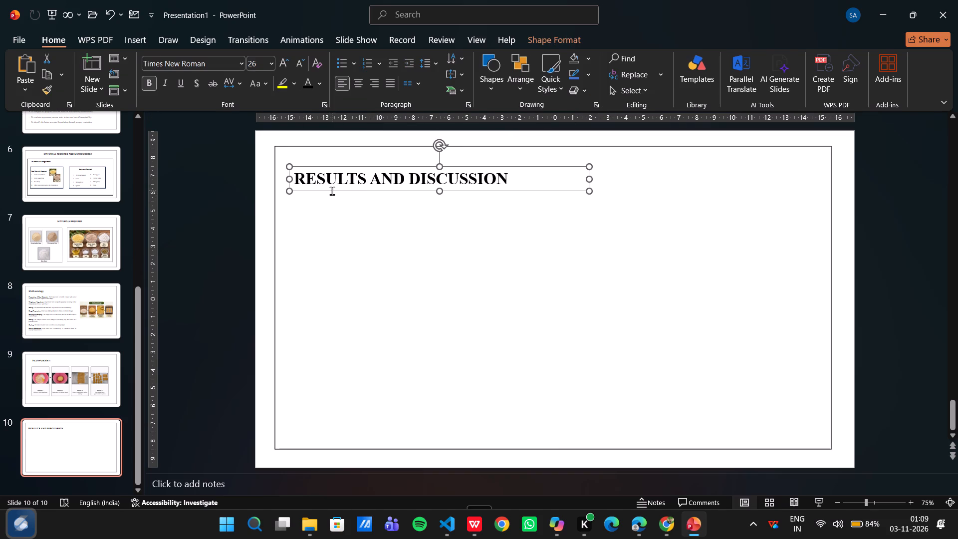
# Switch to the Foxtail Millet Crackers document in WPS Office, copy the Sensory Evaluation – Trial 2 line and the sentence below, and return to PowerPoint.
pyautogui.click(341, 273)
pyautogui.hotkey('alt', 'Tab')
pyautogui.hotkey('alt', 'Tab')
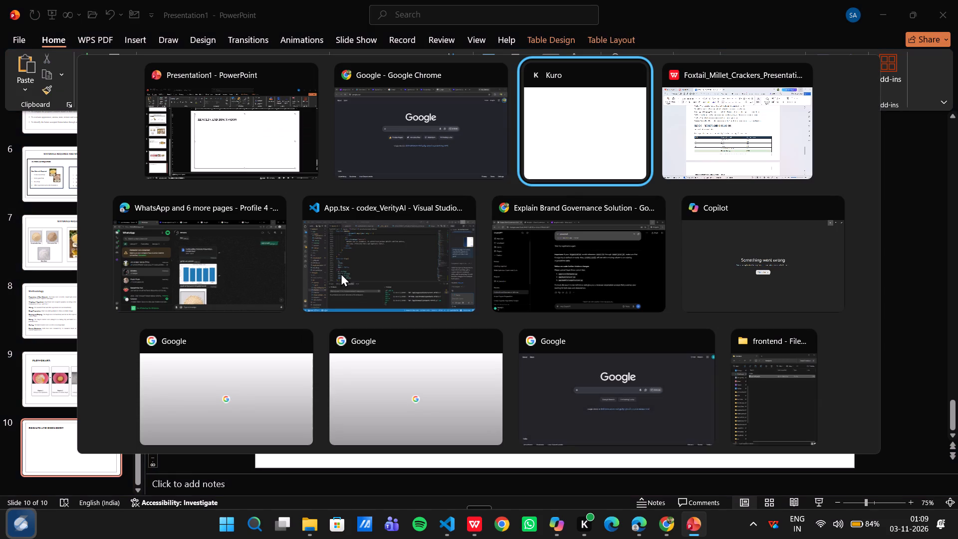
pyautogui.hotkey('alt', 'Right')
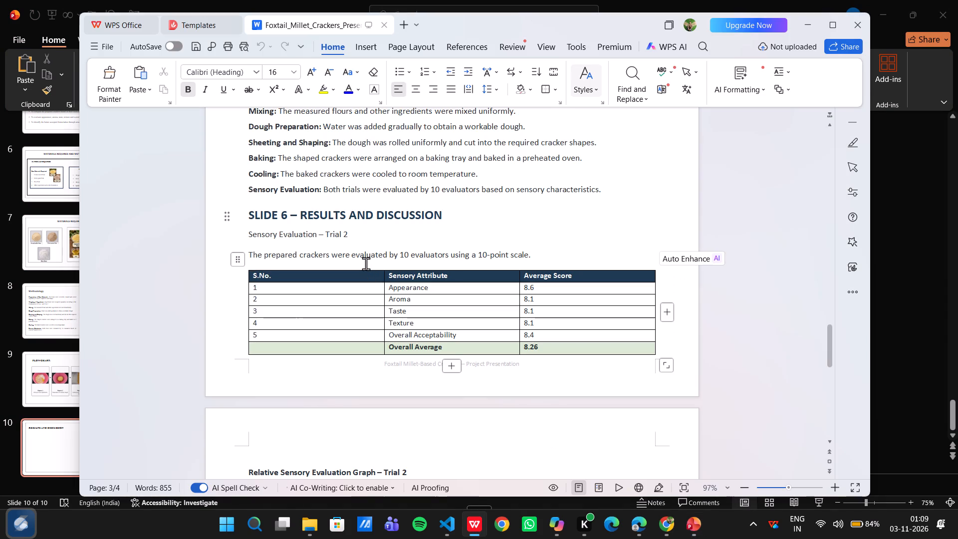
pyautogui.click(366, 246)
pyautogui.moveTo(546, 256); pyautogui.dragTo(252, 231)
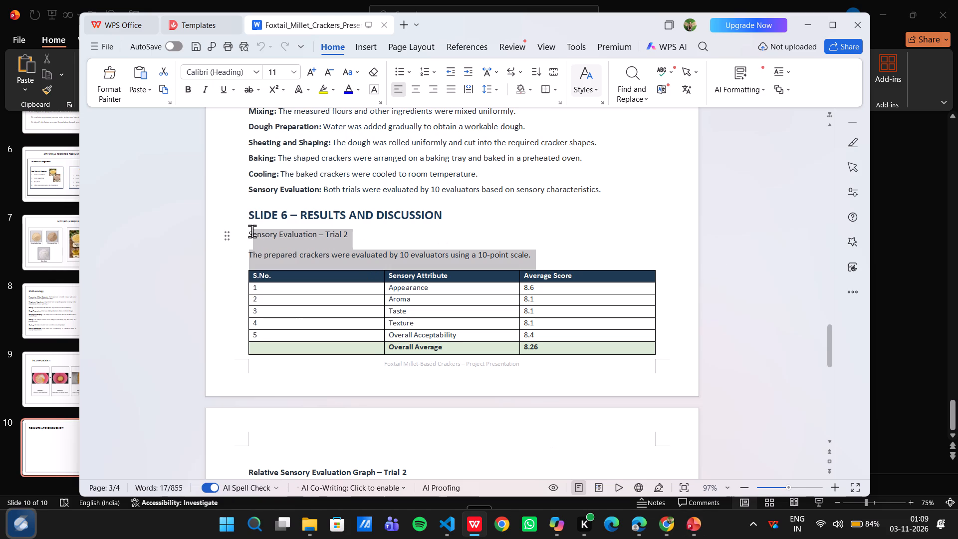
pyautogui.moveTo(252, 231); pyautogui.dragTo(254, 231)
pyautogui.hotkey('ctrl', 'c')
pyautogui.hotkey('alt', 'Tab')
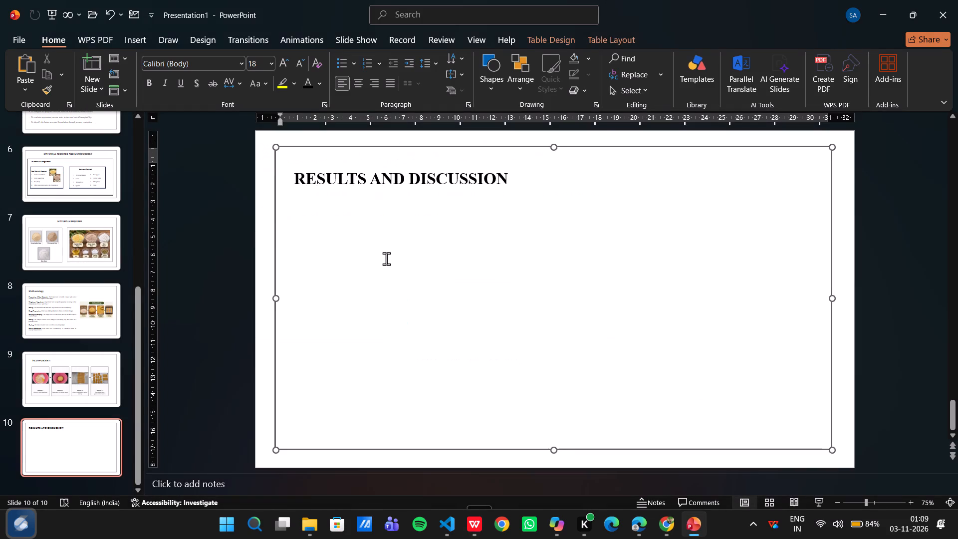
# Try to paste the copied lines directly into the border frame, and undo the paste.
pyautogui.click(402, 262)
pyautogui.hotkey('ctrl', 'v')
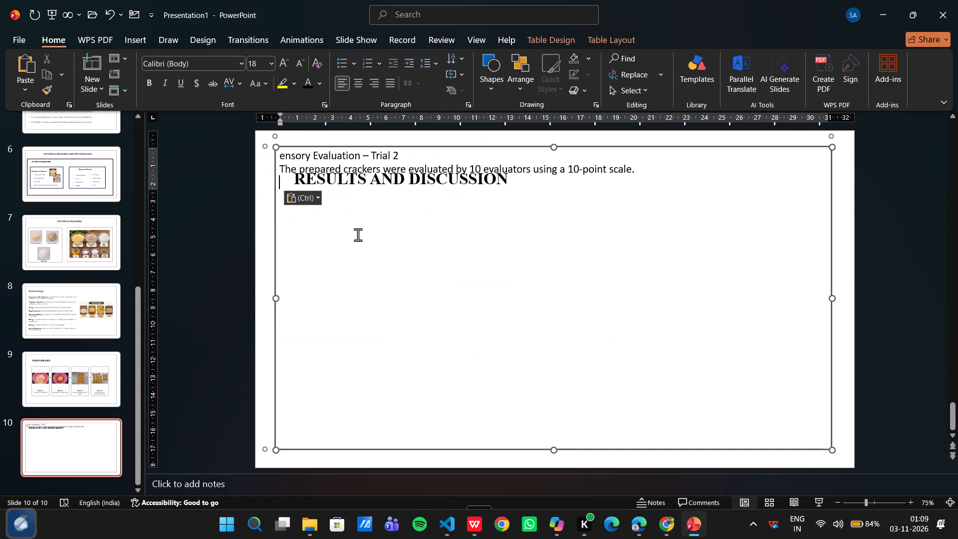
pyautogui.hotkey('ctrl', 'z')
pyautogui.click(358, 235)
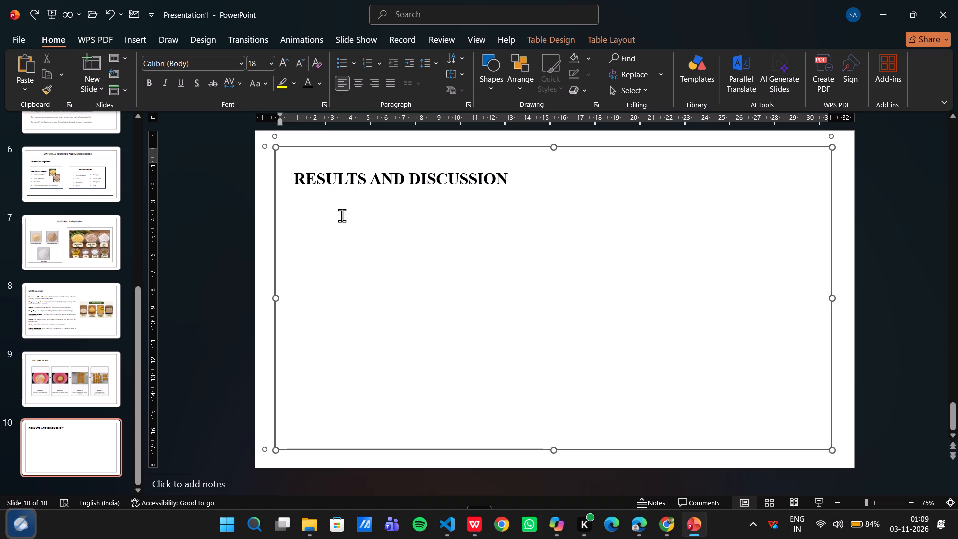
# Insert a text box below the heading, paste the copied lines into it and add the missing initial "S" to "Sensory".
pyautogui.click(136, 43)
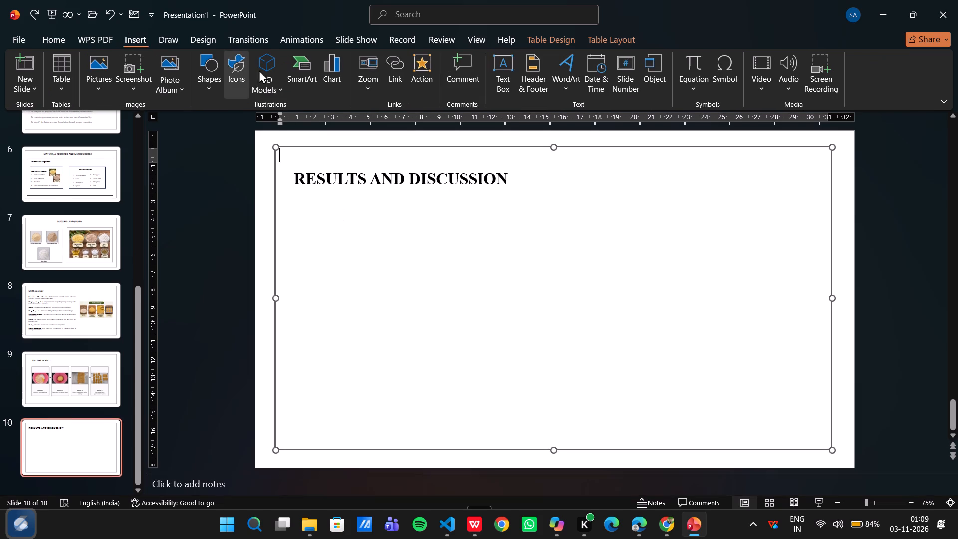
pyautogui.click(509, 72)
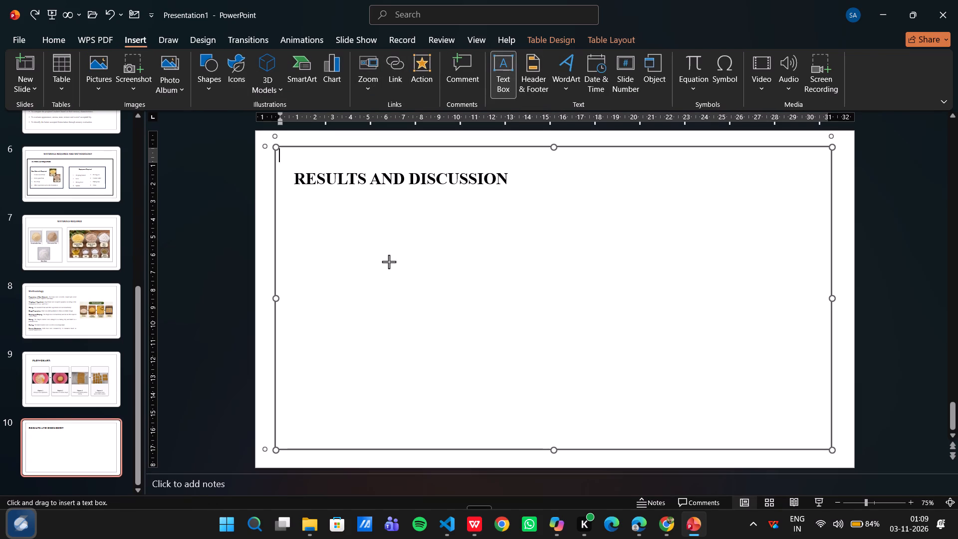
pyautogui.click(389, 262)
pyautogui.hotkey('ctrl', 'v')
pyautogui.click(394, 274)
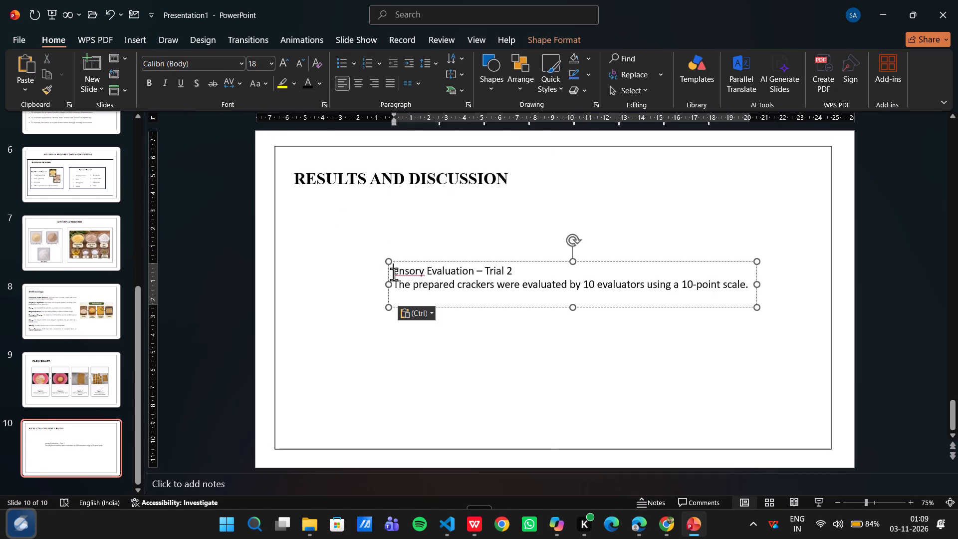
pyautogui.hotkey('shift', 's')
# Set all text in the new text box to Times New Roman and indent it one level.
pyautogui.hotkey('ctrl', 'a')
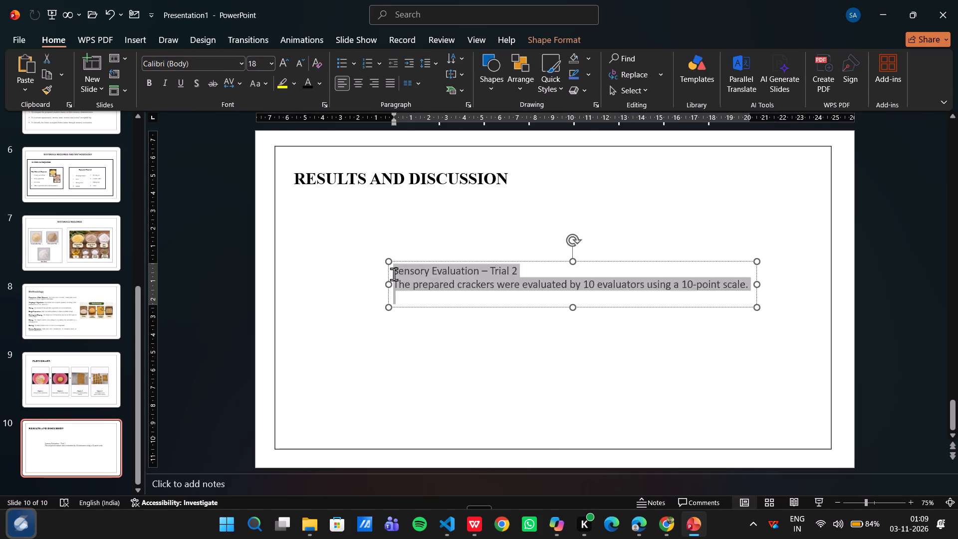
pyautogui.click(194, 69)
pyautogui.write('tim')
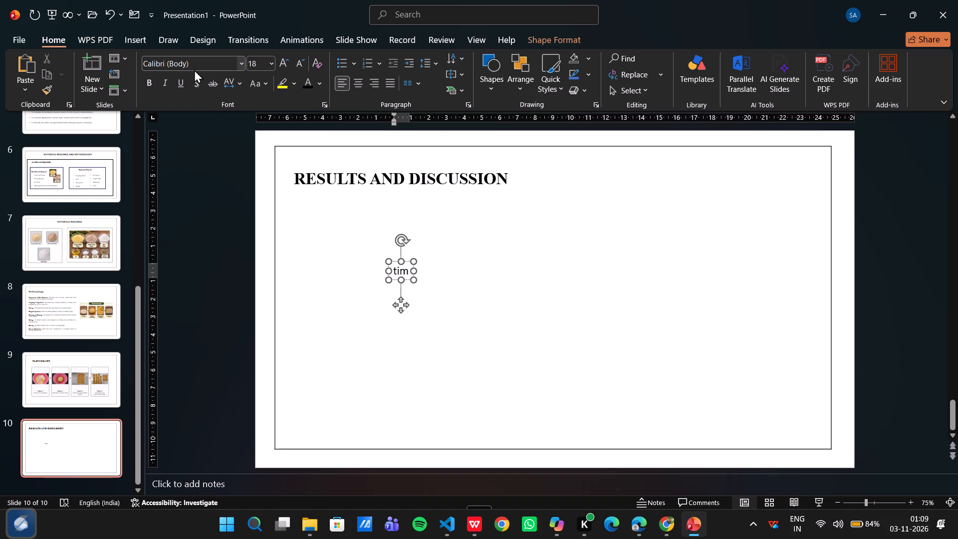
pyautogui.hotkey('ctrl', 'z')
pyautogui.click(189, 63)
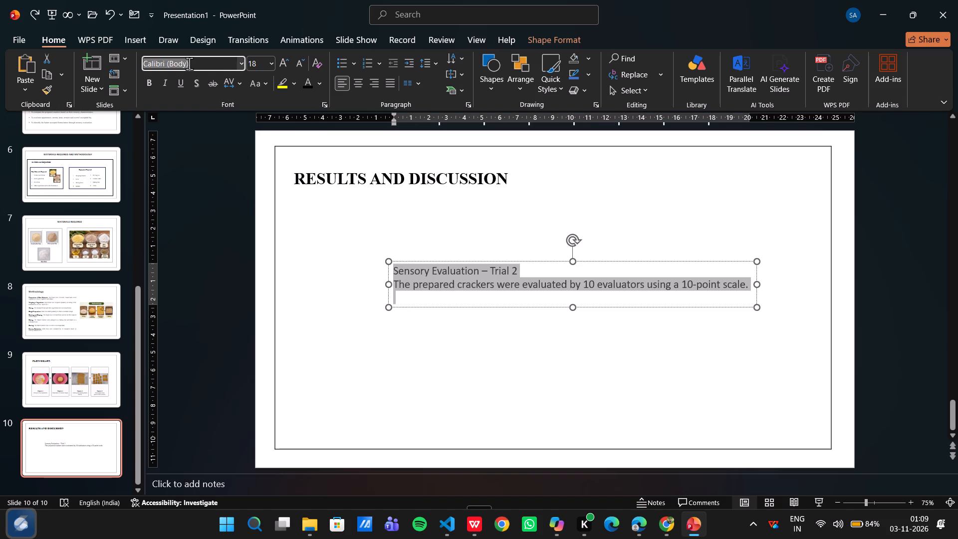
pyautogui.write('tim')
pyautogui.press('Return')
pyautogui.press('Tab')
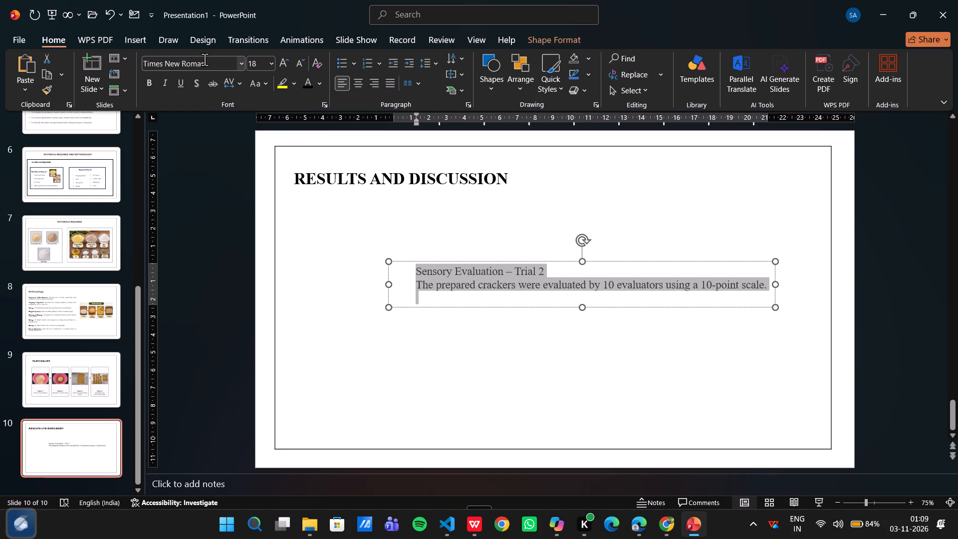
# Move the text box up so its lines sit directly beneath the RESULTS AND DISCUSSION heading.
pyautogui.click(258, 63)
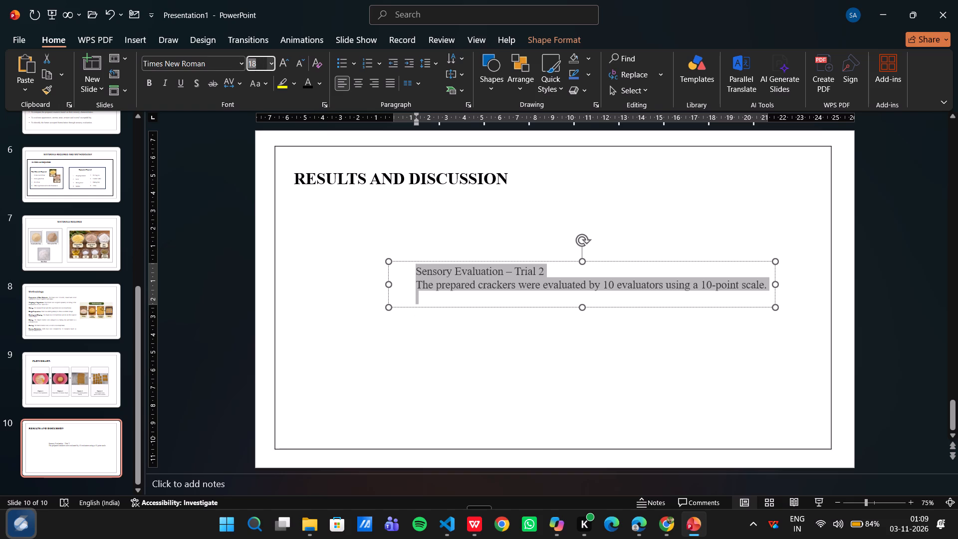
pyautogui.moveTo(414, 308); pyautogui.dragTo(296, 249)
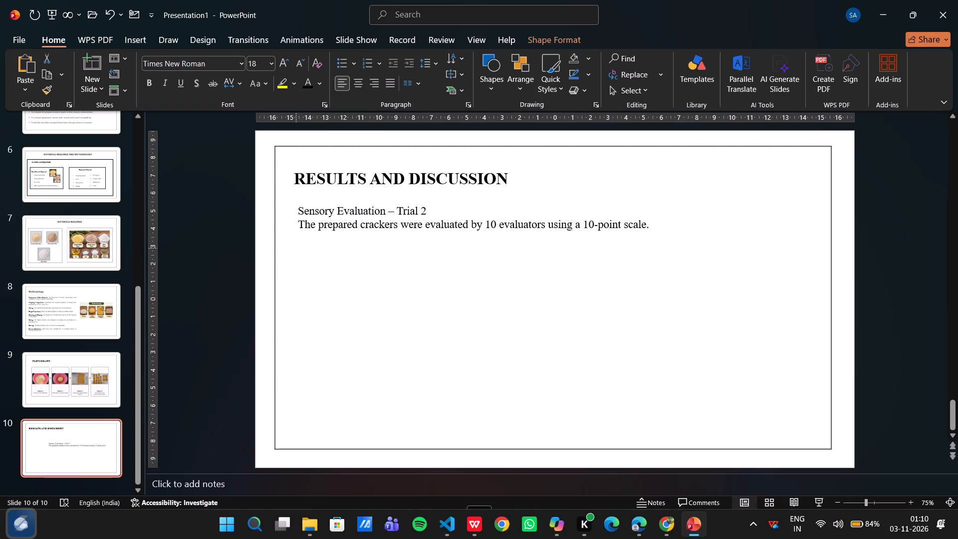
pyautogui.moveTo(296, 249); pyautogui.dragTo(296, 249)
# Add a blank line after "Sensory Evaluation – Trial 2" and make that line bold.
pyautogui.click(443, 214)
pyautogui.press('Return')
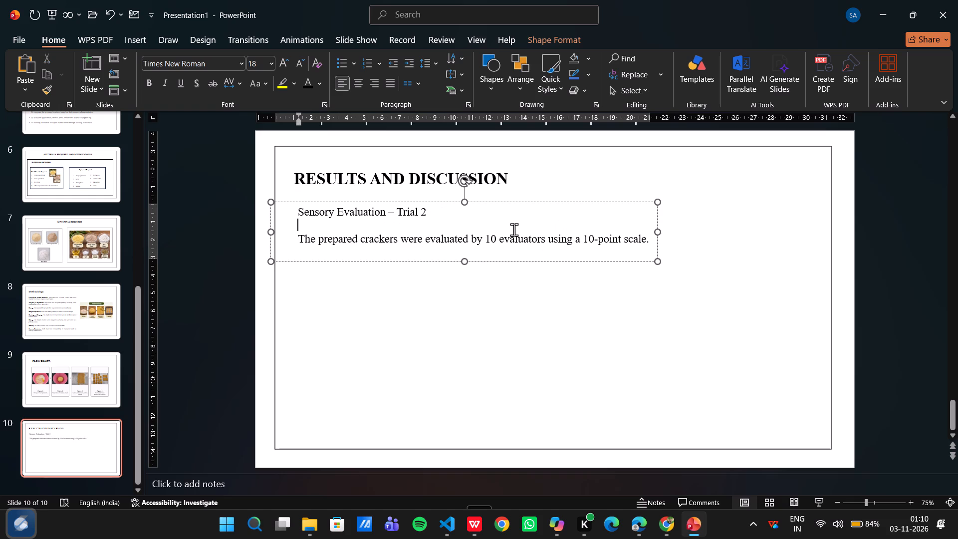
pyautogui.moveTo(430, 216); pyautogui.dragTo(312, 215)
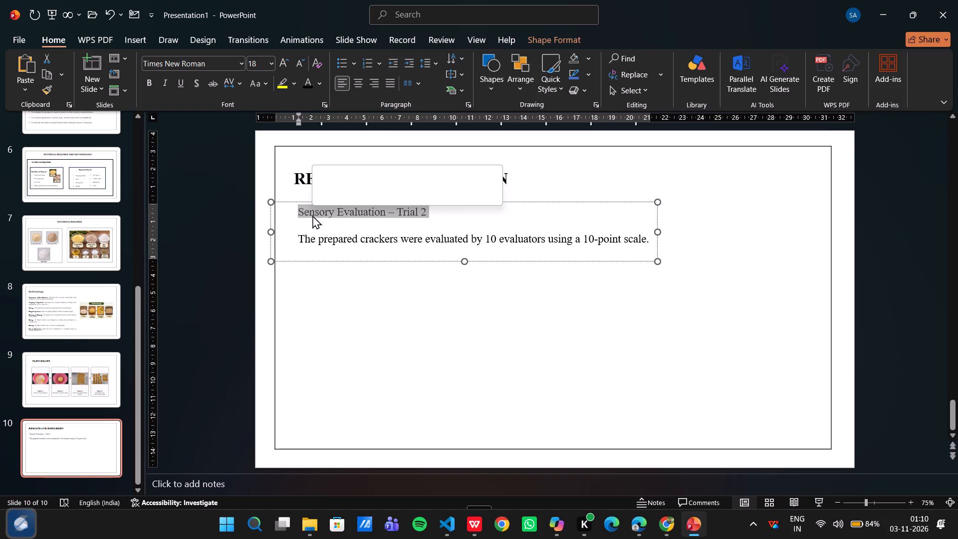
pyautogui.click(315, 193)
pyautogui.click(322, 194)
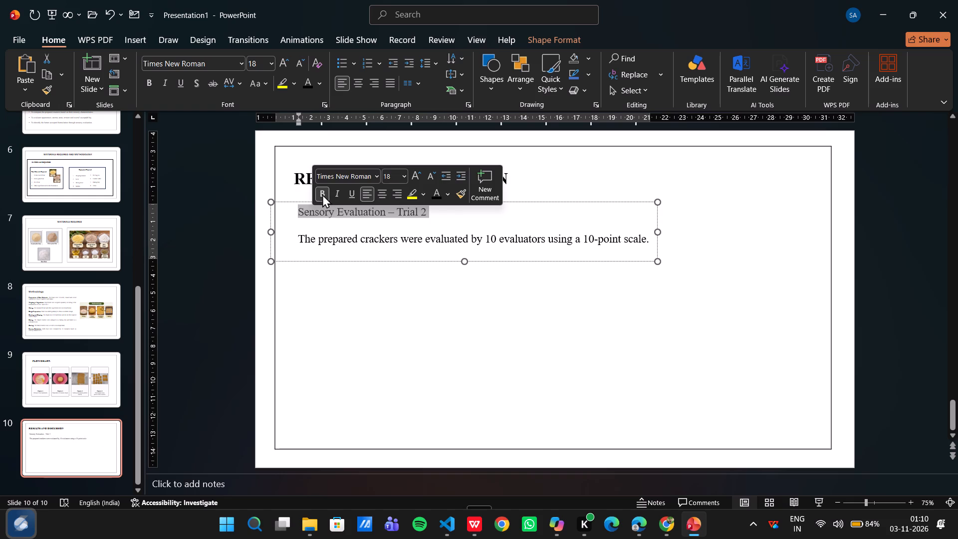
pyautogui.click(342, 313)
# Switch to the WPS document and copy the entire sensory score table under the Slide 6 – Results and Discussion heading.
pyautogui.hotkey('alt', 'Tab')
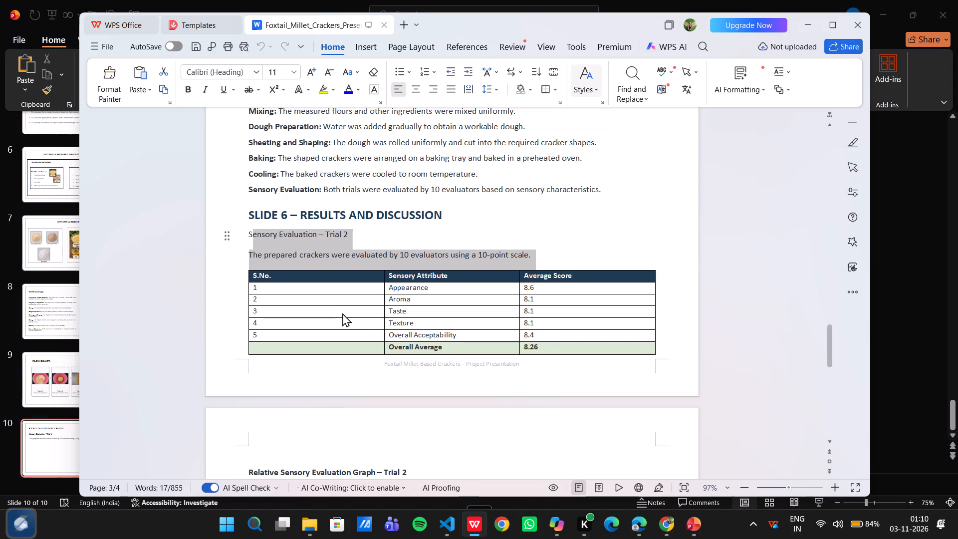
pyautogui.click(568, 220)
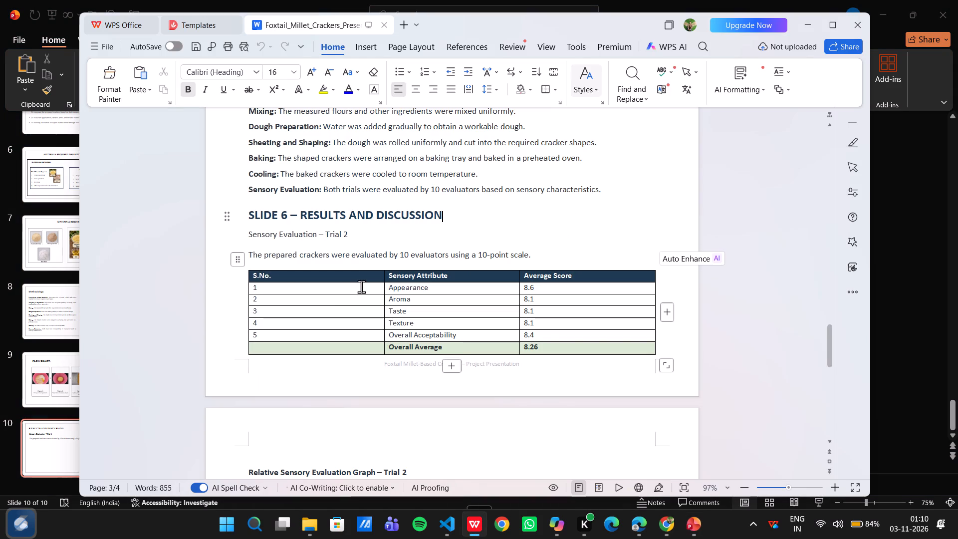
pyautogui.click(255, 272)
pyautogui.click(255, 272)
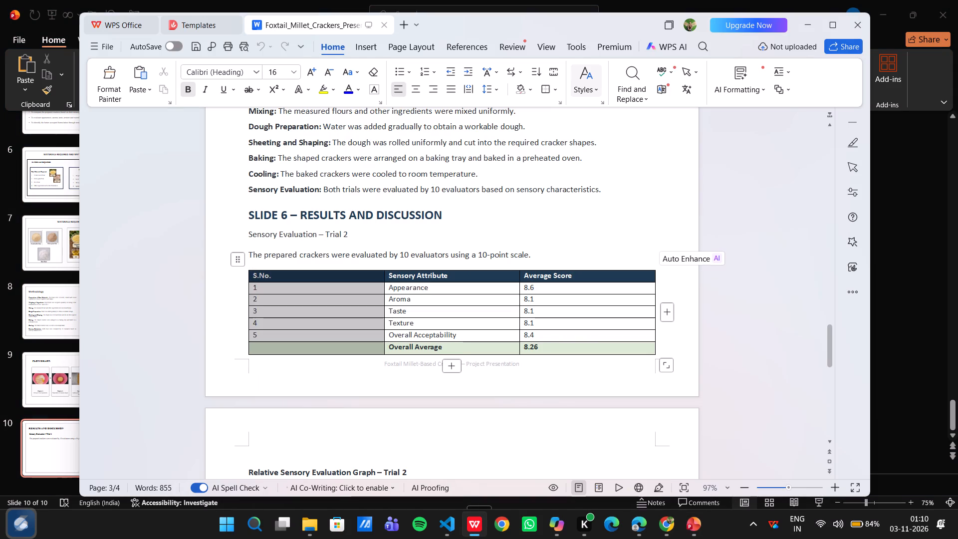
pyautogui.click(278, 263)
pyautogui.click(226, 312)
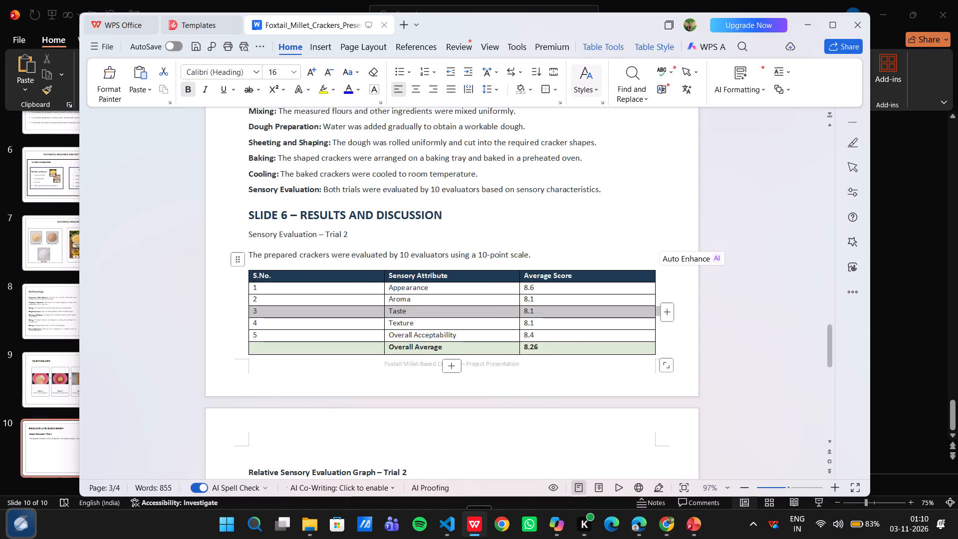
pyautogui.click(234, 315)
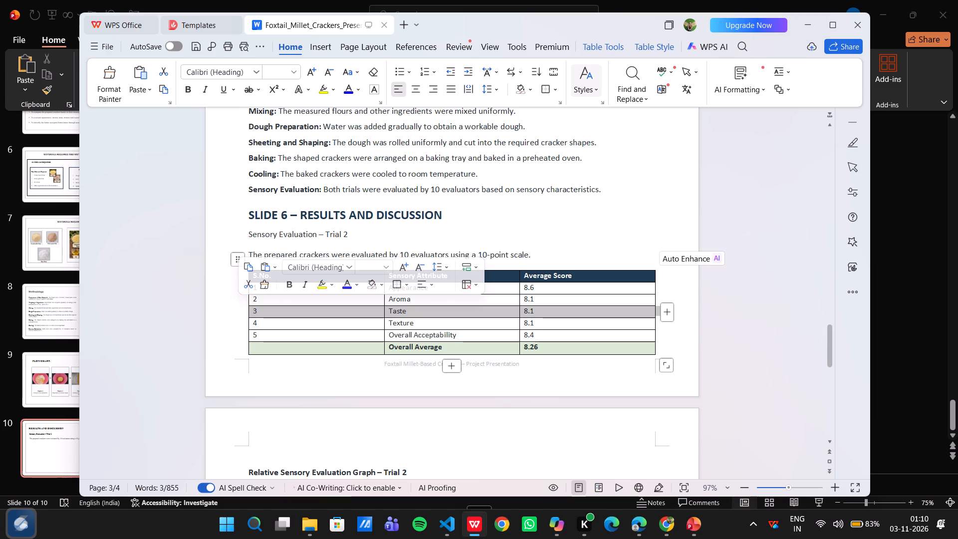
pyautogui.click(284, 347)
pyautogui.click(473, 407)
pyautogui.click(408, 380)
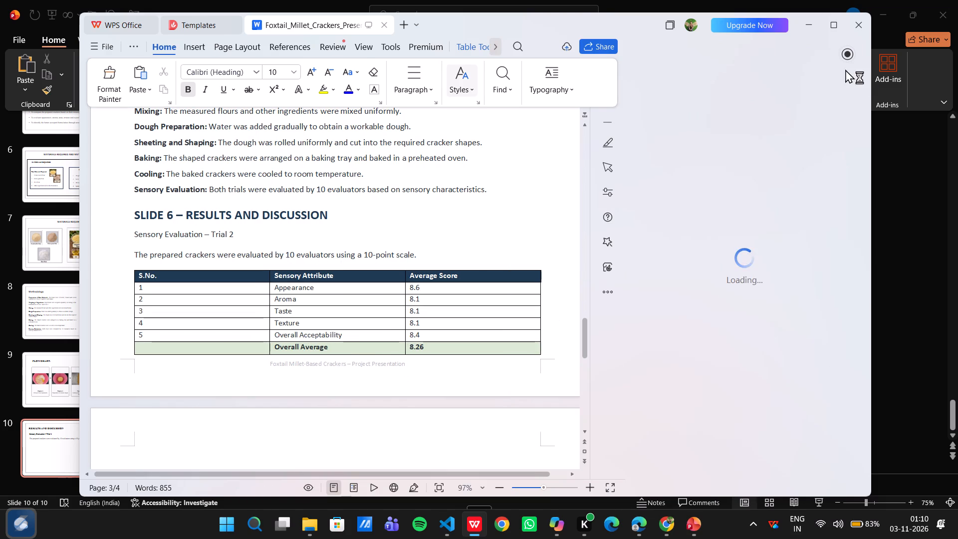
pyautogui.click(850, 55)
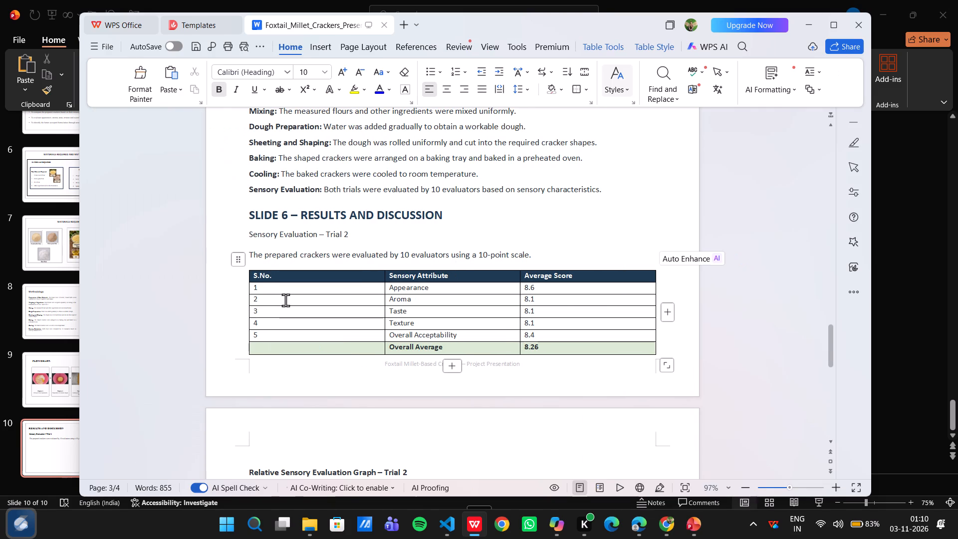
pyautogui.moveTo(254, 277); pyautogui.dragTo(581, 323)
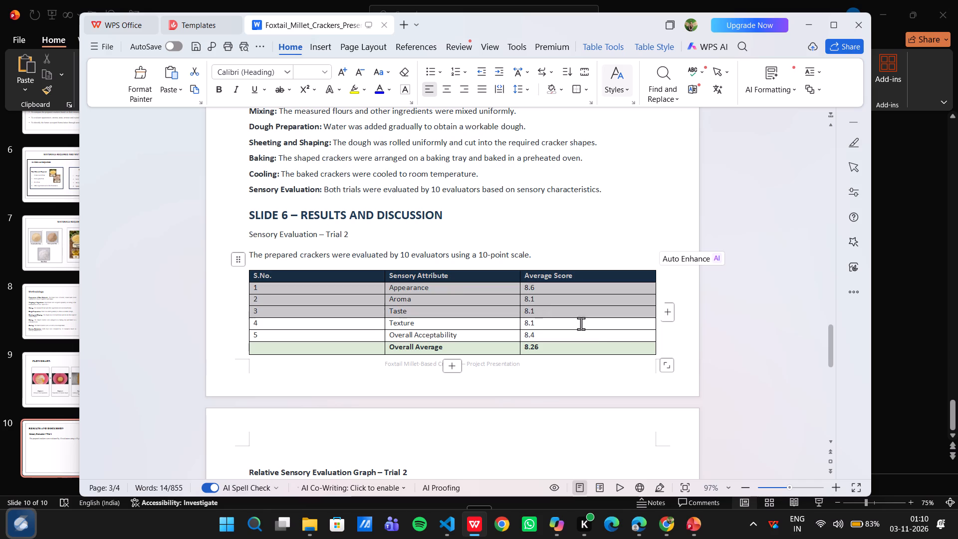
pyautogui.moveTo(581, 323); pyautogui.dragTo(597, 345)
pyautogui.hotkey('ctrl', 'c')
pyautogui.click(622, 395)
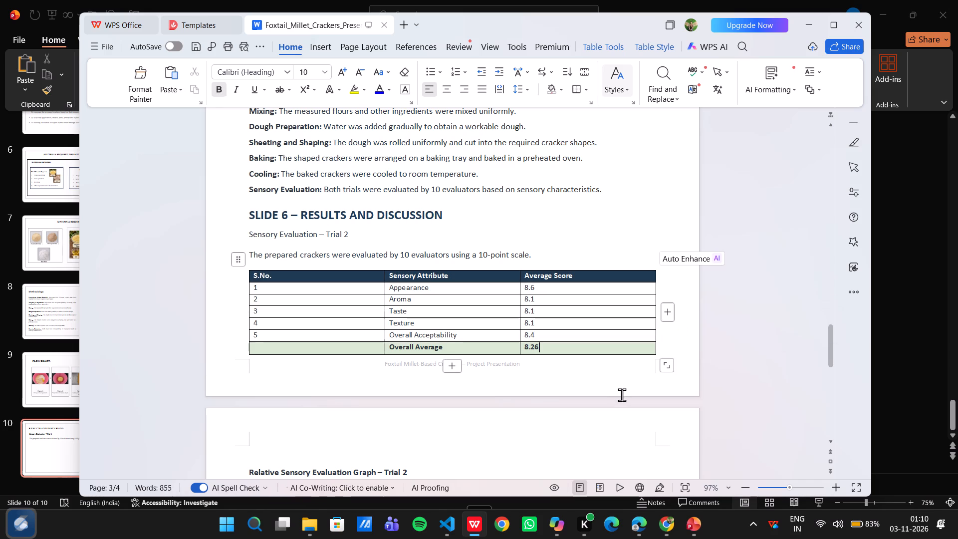
# Switch back to PowerPoint and insert a table with 3 columns and 6 rows on the Results and Discussion slide.
pyautogui.hotkey('alt', 'Tab')
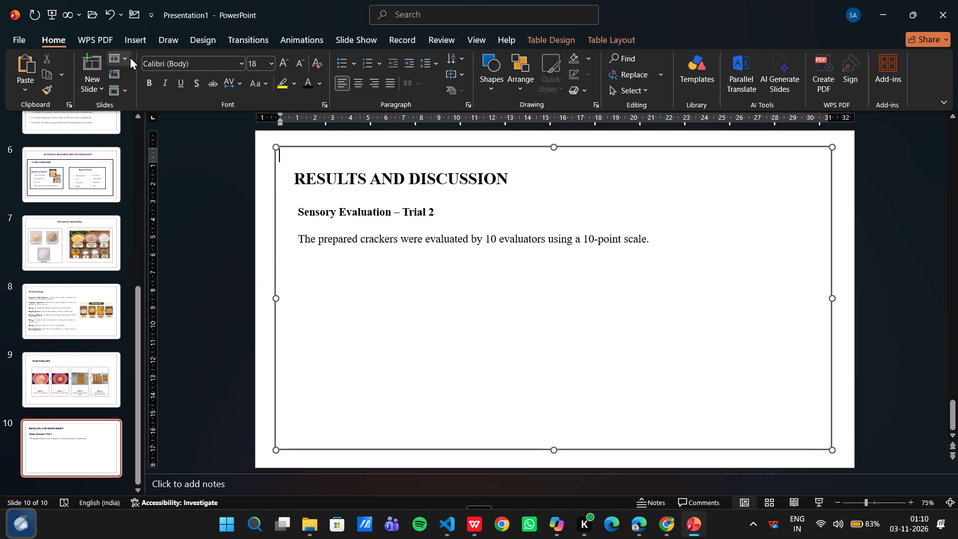
pyautogui.click(131, 39)
pyautogui.click(66, 89)
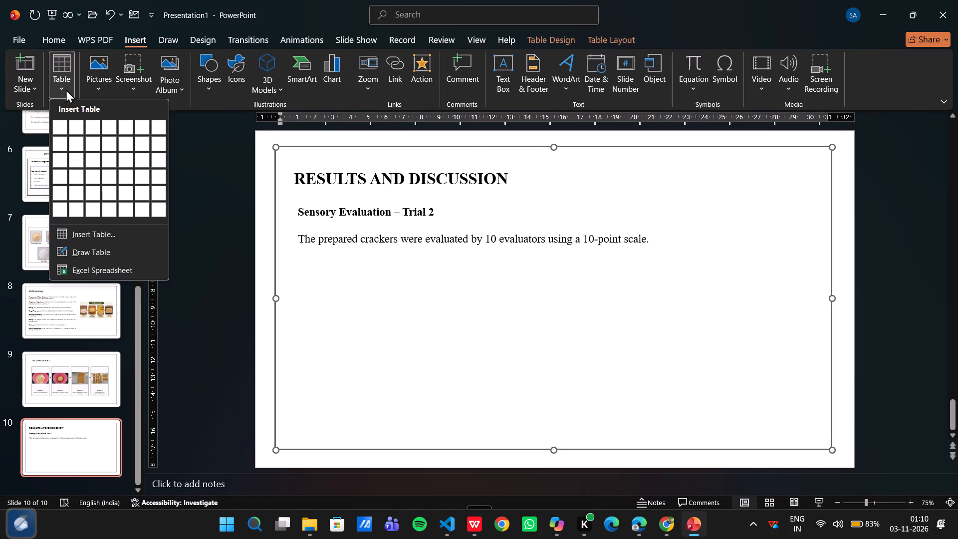
pyautogui.hotkey('alt', 'Tab')
pyautogui.hotkey('alt', 'Tab')
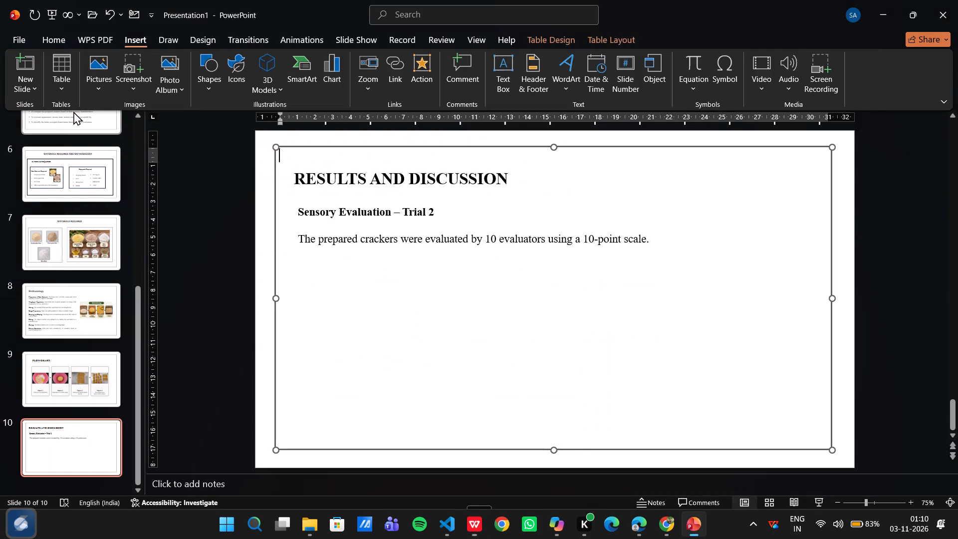
pyautogui.hotkey('alt', 'Tab')
pyautogui.hotkey('alt', 'Tab')
pyautogui.click(66, 90)
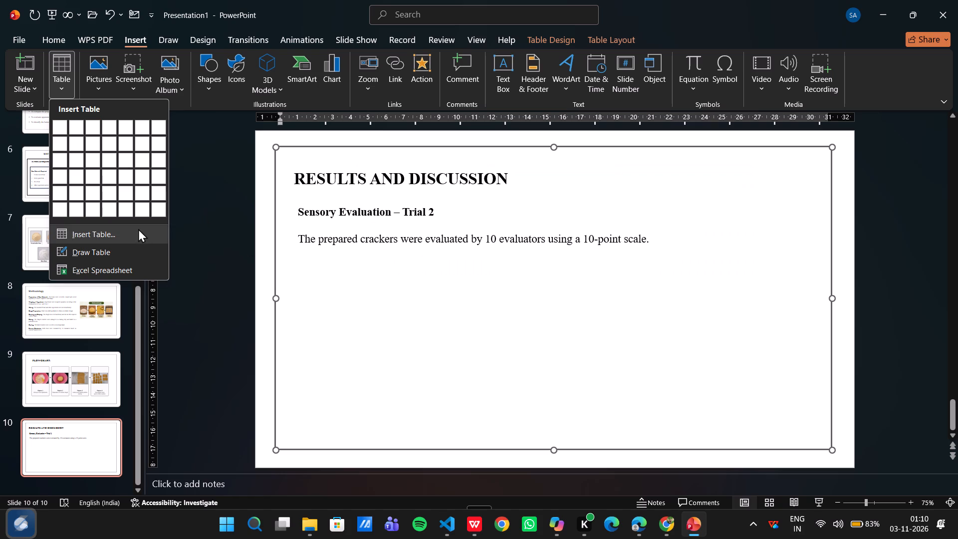
pyautogui.doubleClick(97, 215)
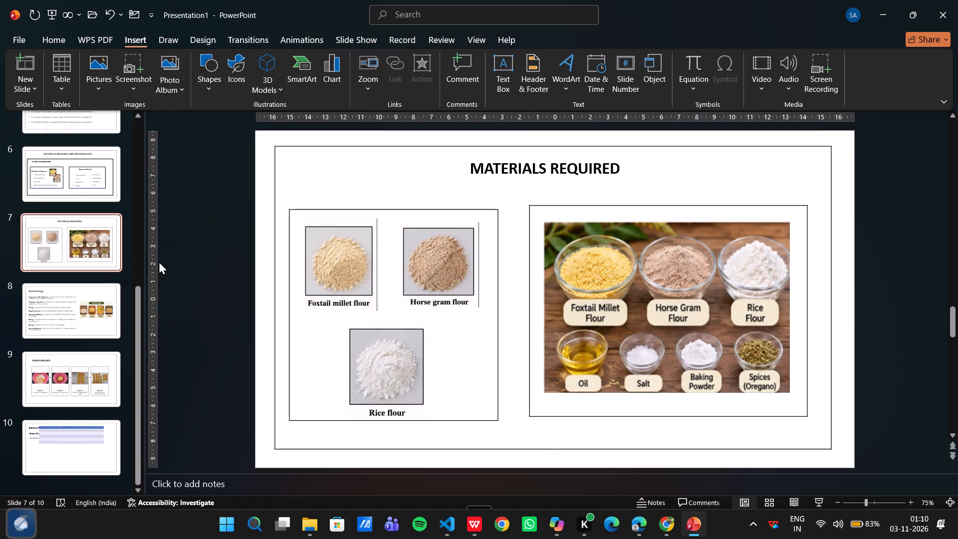
pyautogui.scroll(-1, 92, 420)
pyautogui.click(92, 420)
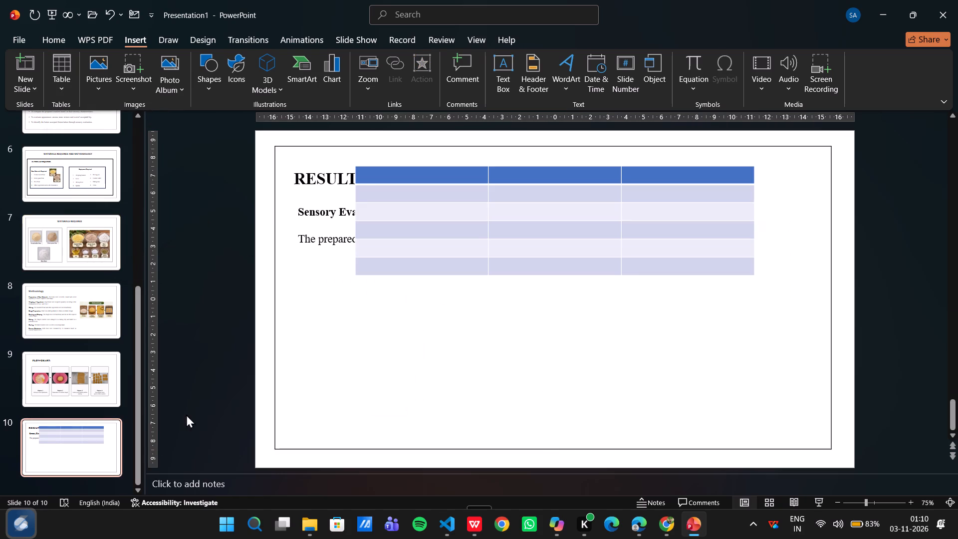
# Set all cells of the new table to No Fill and apply All Borders.
pyautogui.moveTo(368, 174); pyautogui.dragTo(559, 257)
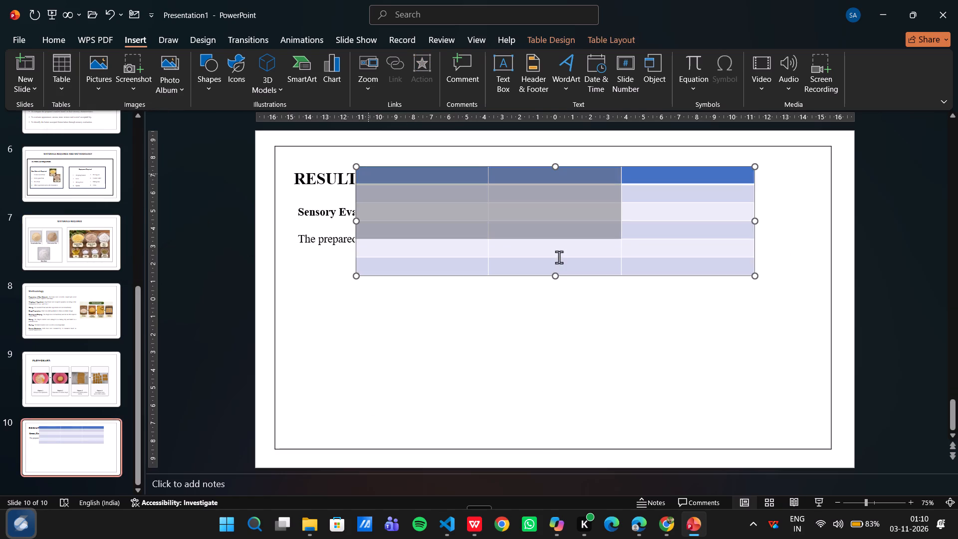
pyautogui.moveTo(559, 257); pyautogui.dragTo(645, 268)
pyautogui.rightClick(645, 268)
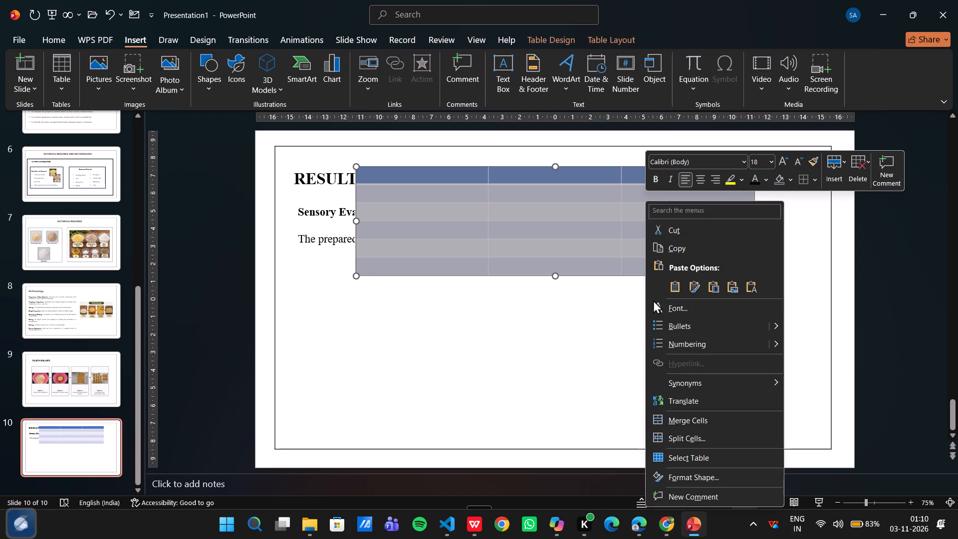
pyautogui.click(783, 175)
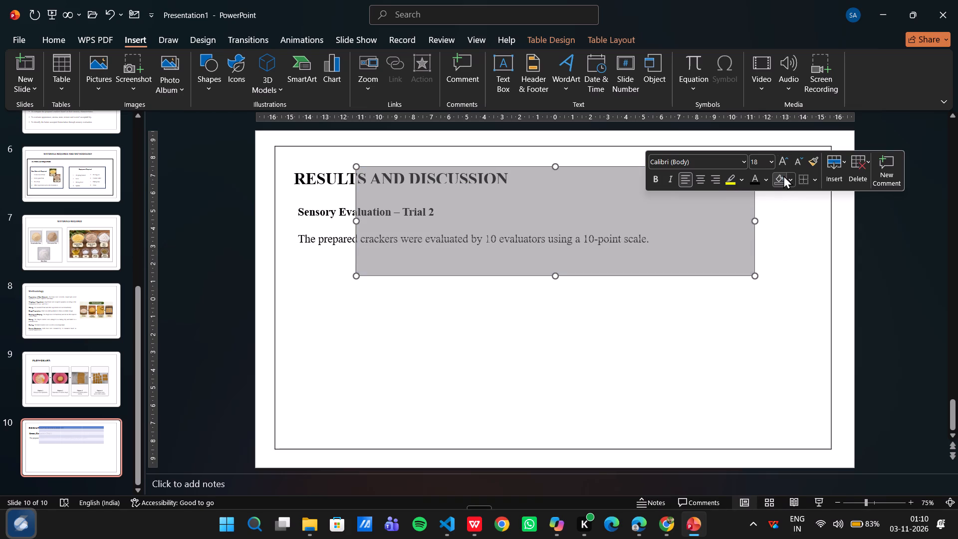
pyautogui.click(790, 181)
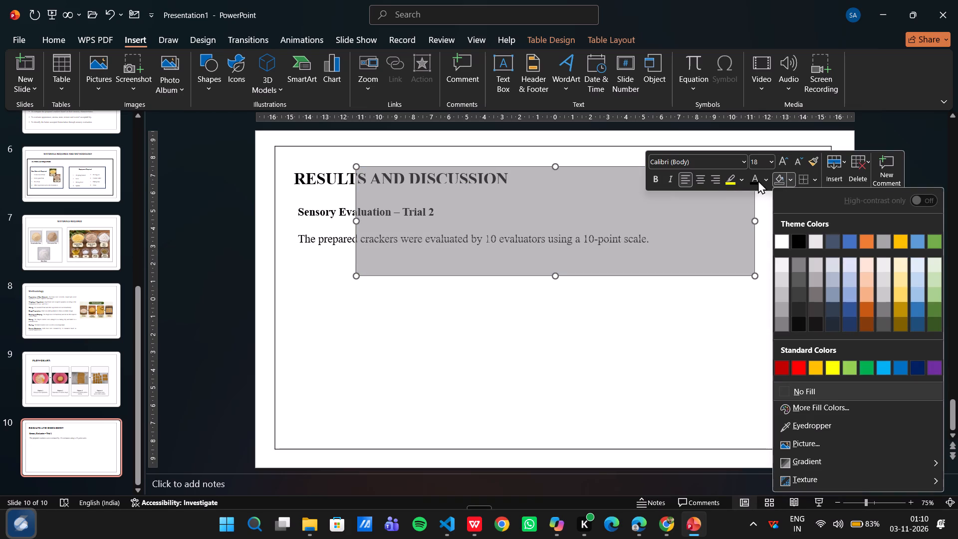
pyautogui.click(791, 390)
pyautogui.click(814, 187)
pyautogui.click(814, 179)
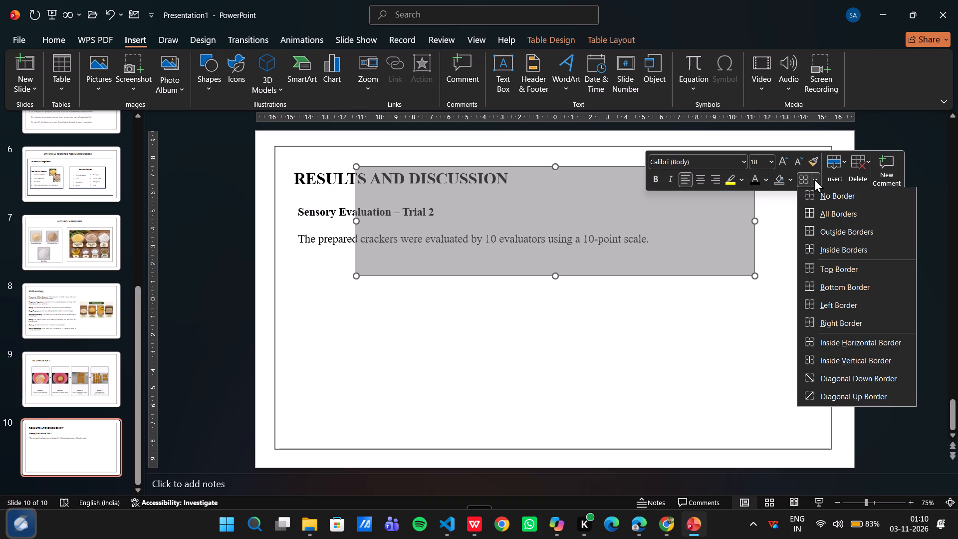
pyautogui.click(821, 214)
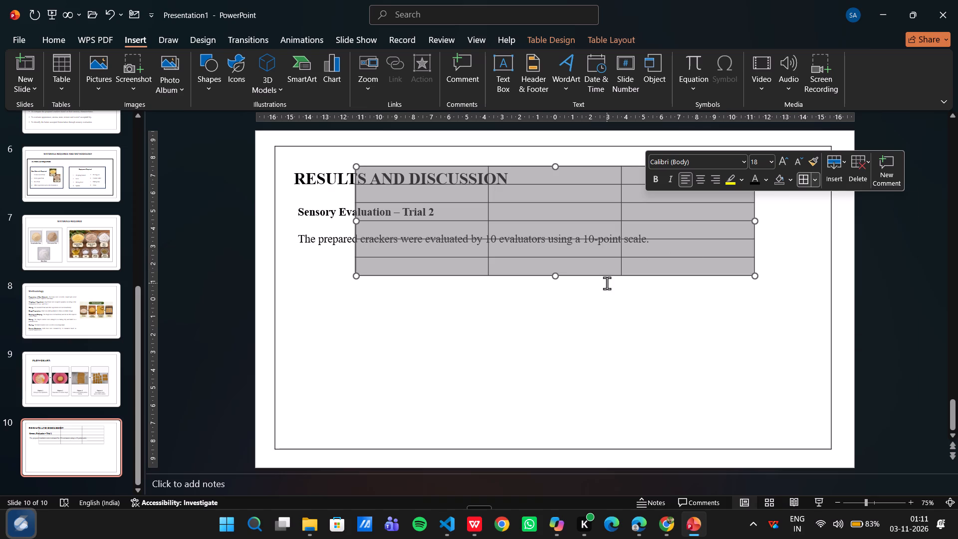
# Move the table below the line about the 10-point scale so it no longer overlaps the text.
pyautogui.moveTo(607, 275); pyautogui.dragTo(558, 382)
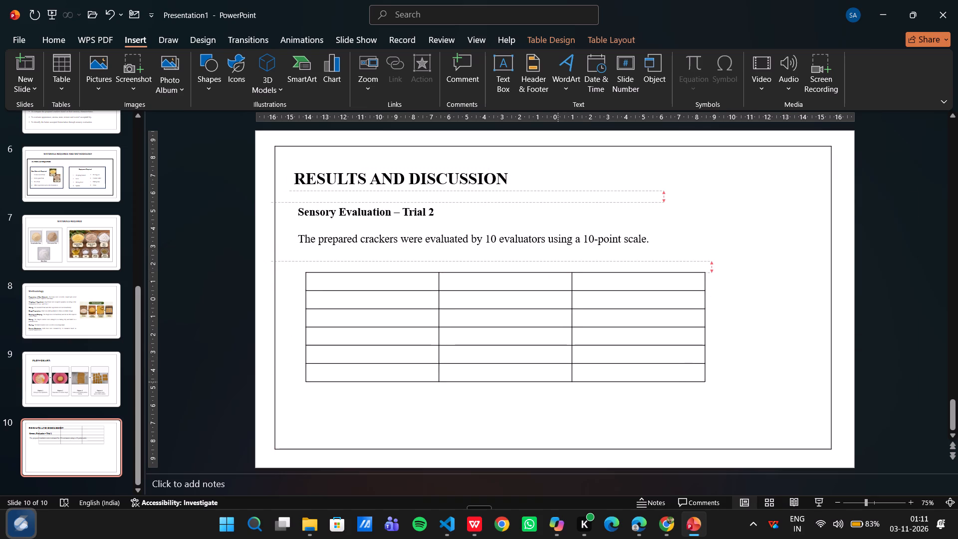
pyautogui.moveTo(558, 382); pyautogui.dragTo(560, 381)
pyautogui.moveTo(560, 381); pyautogui.dragTo(566, 381)
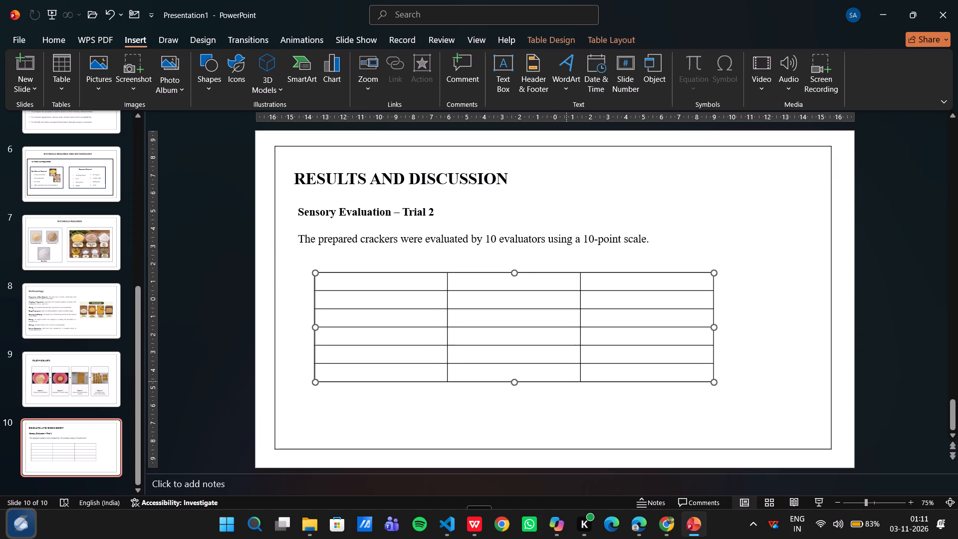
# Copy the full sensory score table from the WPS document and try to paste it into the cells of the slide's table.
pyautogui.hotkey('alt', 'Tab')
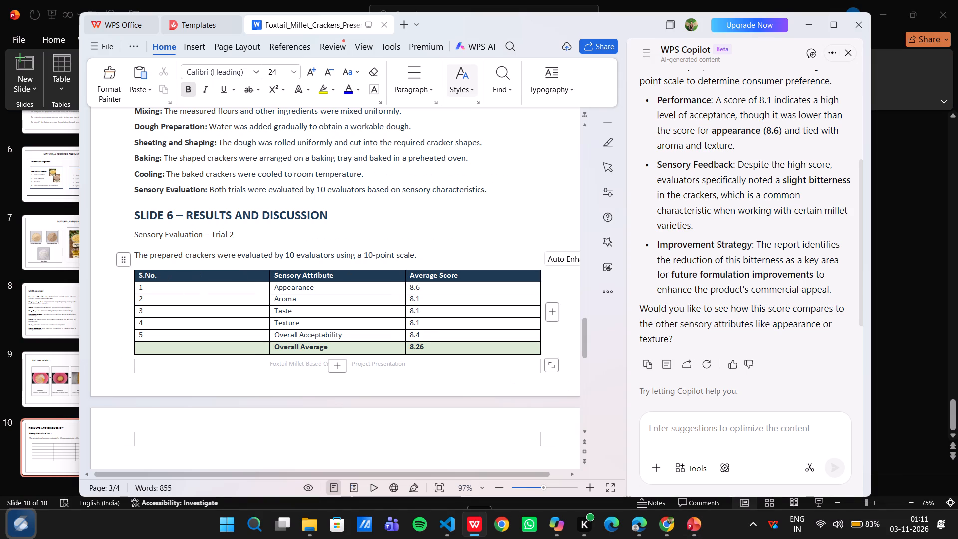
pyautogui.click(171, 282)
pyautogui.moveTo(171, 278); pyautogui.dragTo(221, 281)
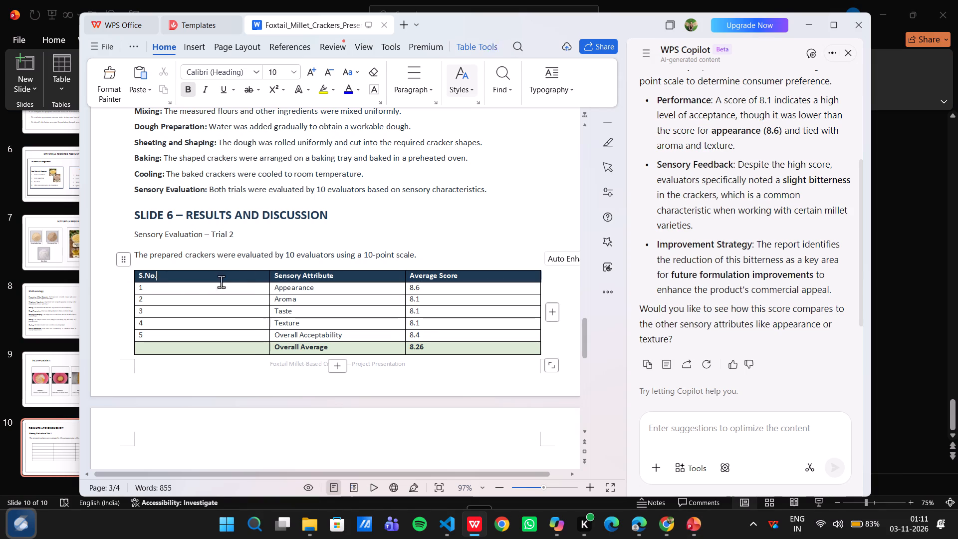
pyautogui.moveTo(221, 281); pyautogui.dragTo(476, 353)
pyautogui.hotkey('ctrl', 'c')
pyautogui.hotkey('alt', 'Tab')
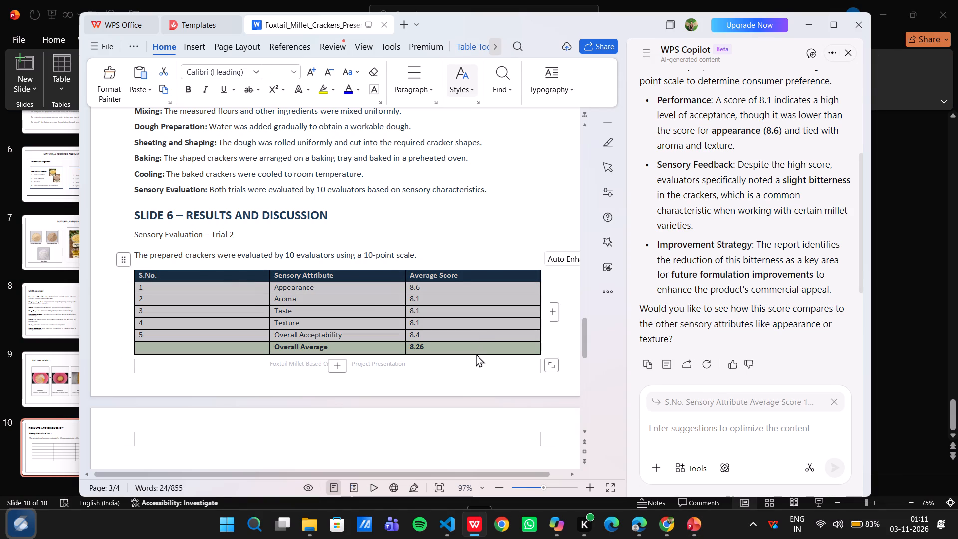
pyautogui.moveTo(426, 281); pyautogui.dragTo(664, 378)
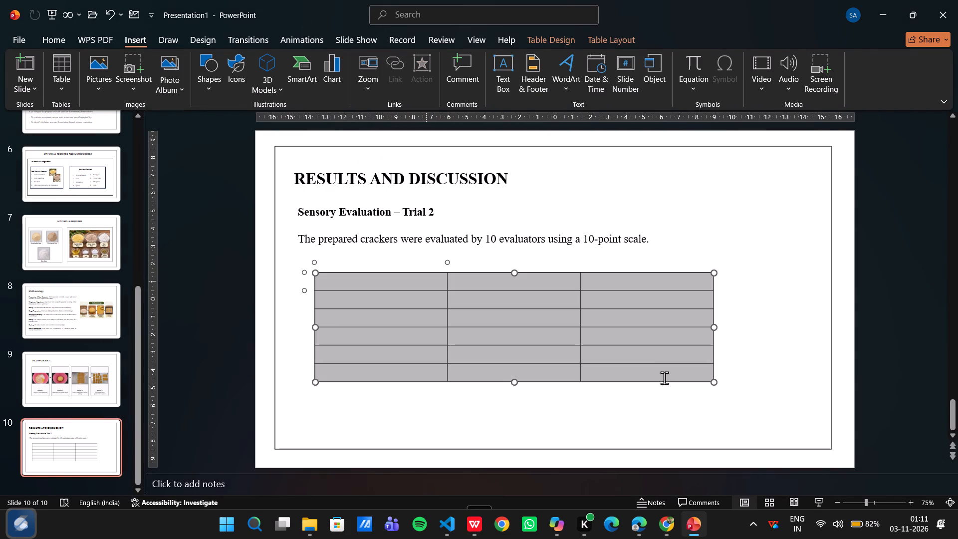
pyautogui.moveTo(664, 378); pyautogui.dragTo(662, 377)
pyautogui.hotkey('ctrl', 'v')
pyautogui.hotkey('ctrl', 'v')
# Apply the current font colour to all cells of the slide's table.
pyautogui.click(53, 44)
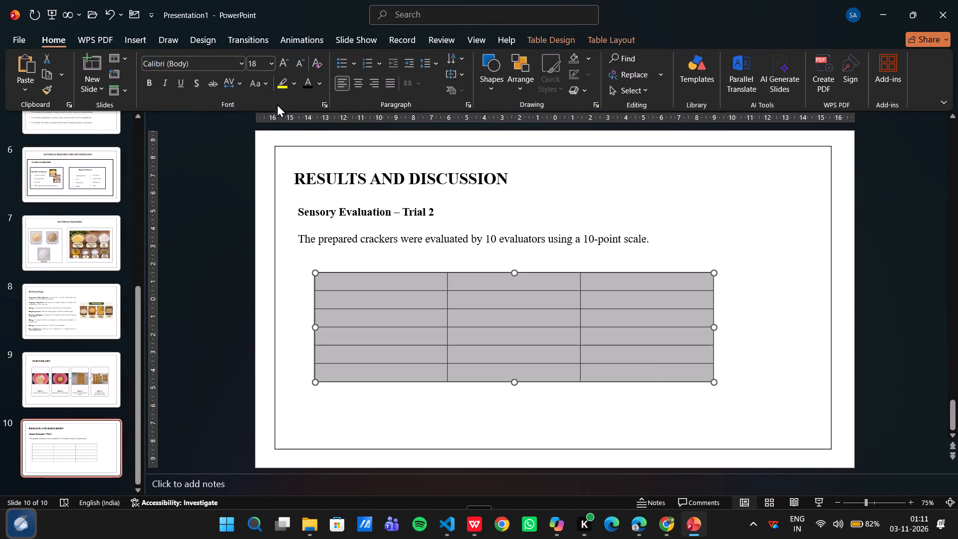
pyautogui.click(306, 85)
# Copy the "S.No." heading from the WPS document's score table into the first header cell of the slide's table.
pyautogui.click(333, 279)
pyautogui.hotkey('alt', 'Tab')
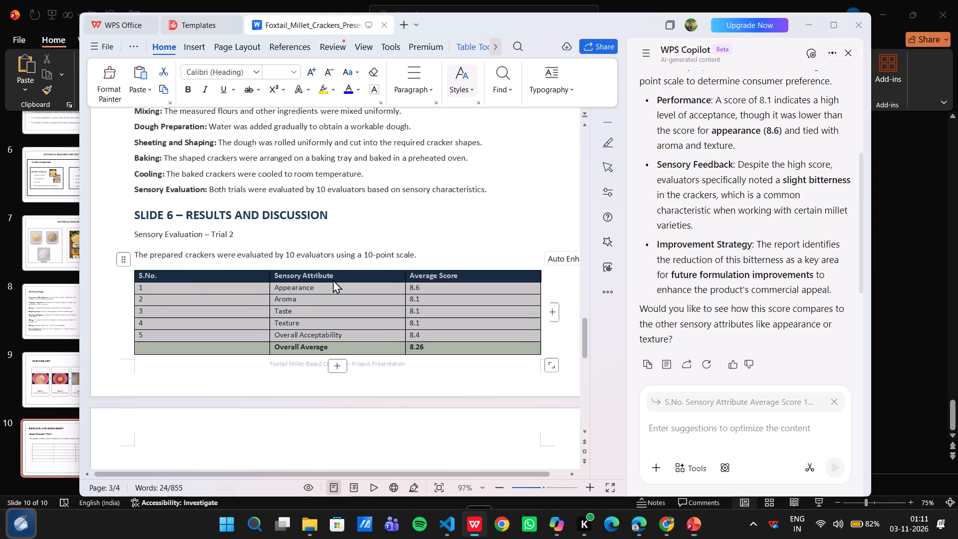
pyautogui.click(190, 279)
pyautogui.moveTo(190, 279); pyautogui.dragTo(161, 276)
pyautogui.moveTo(161, 276); pyautogui.dragTo(140, 276)
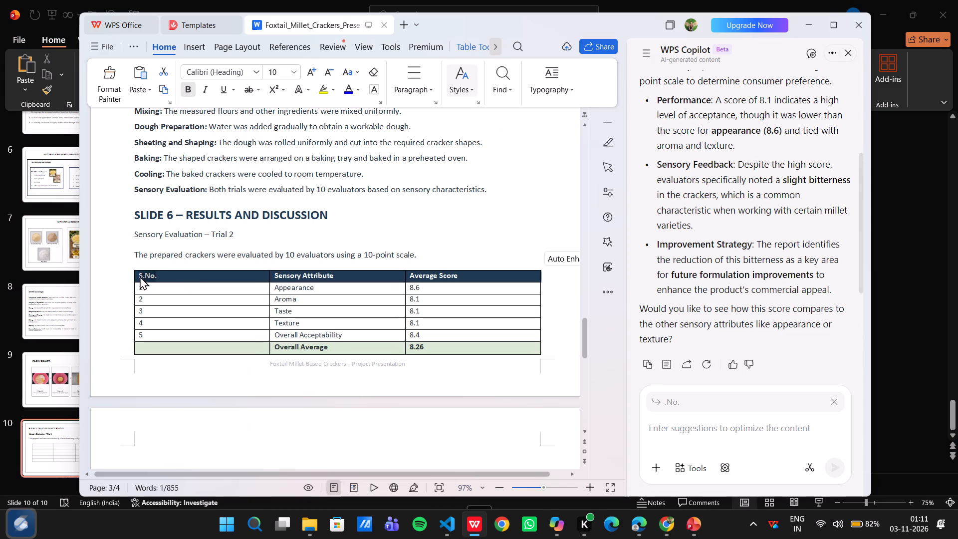
pyautogui.moveTo(140, 276); pyautogui.dragTo(138, 277)
pyautogui.hotkey('ctrl', 'c')
pyautogui.hotkey('alt', 'Tab')
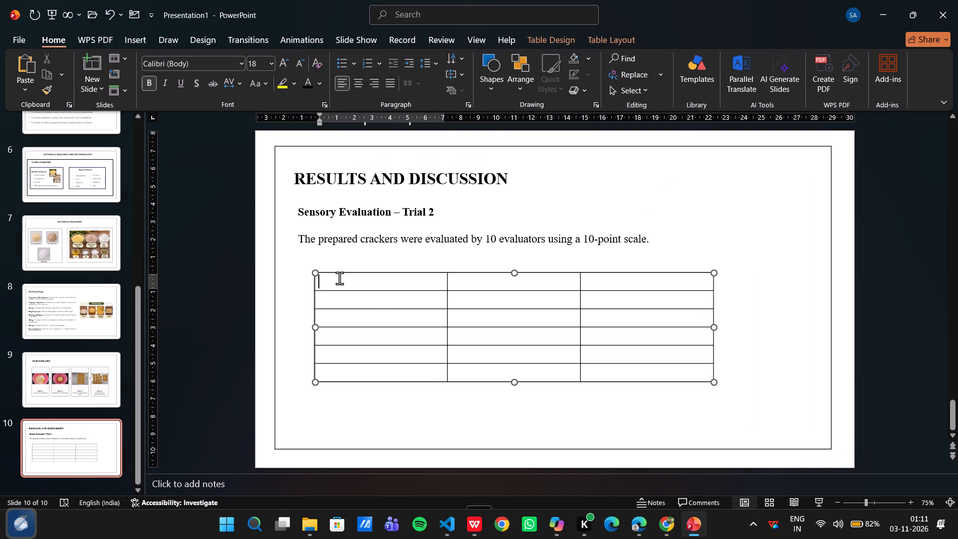
pyautogui.hotkey('ctrl', 'v')
# Apply the black font colour to the "S.No." heading and set the whole slide table to Times New Roman.
pyautogui.moveTo(346, 277); pyautogui.dragTo(314, 278)
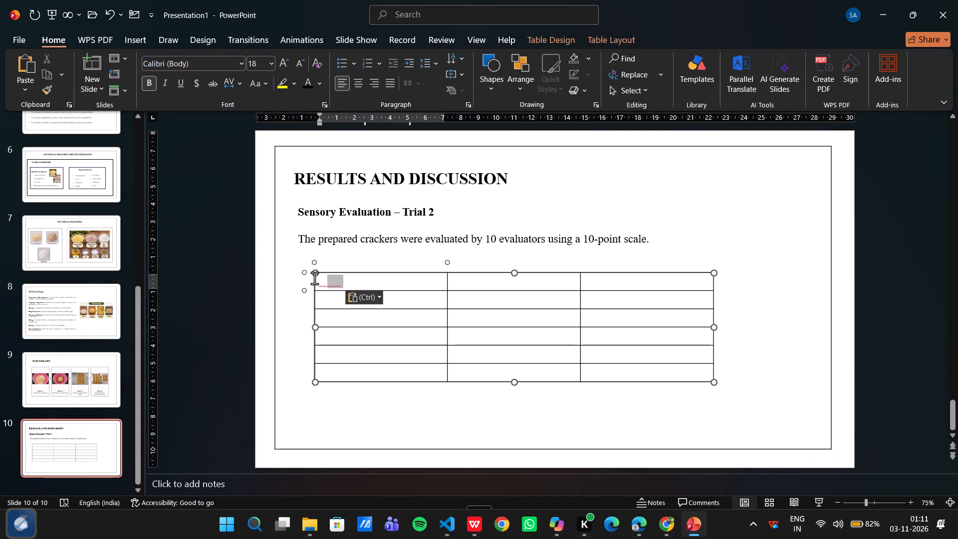
pyautogui.moveTo(314, 278); pyautogui.dragTo(311, 277)
pyautogui.click(432, 258)
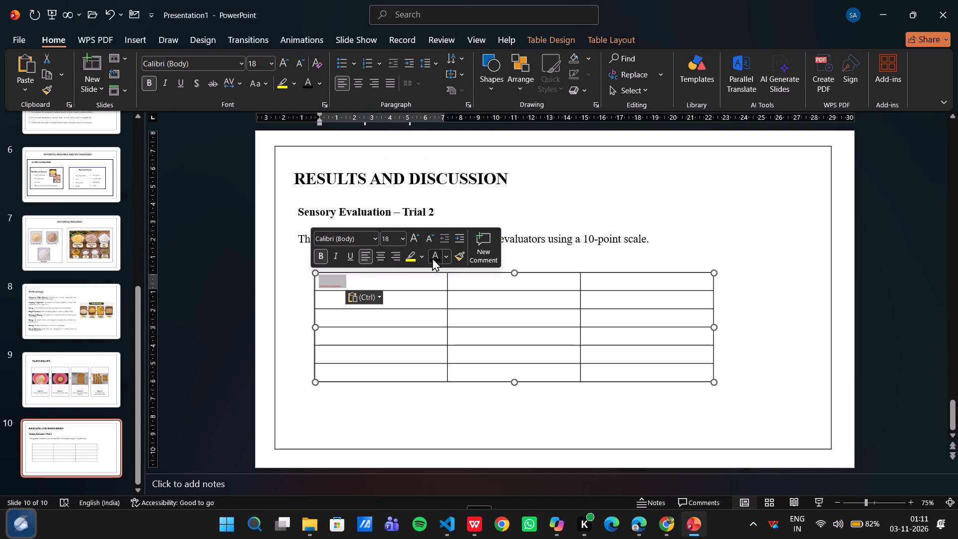
pyautogui.click(417, 282)
pyautogui.hotkey('ctrl', 'a')
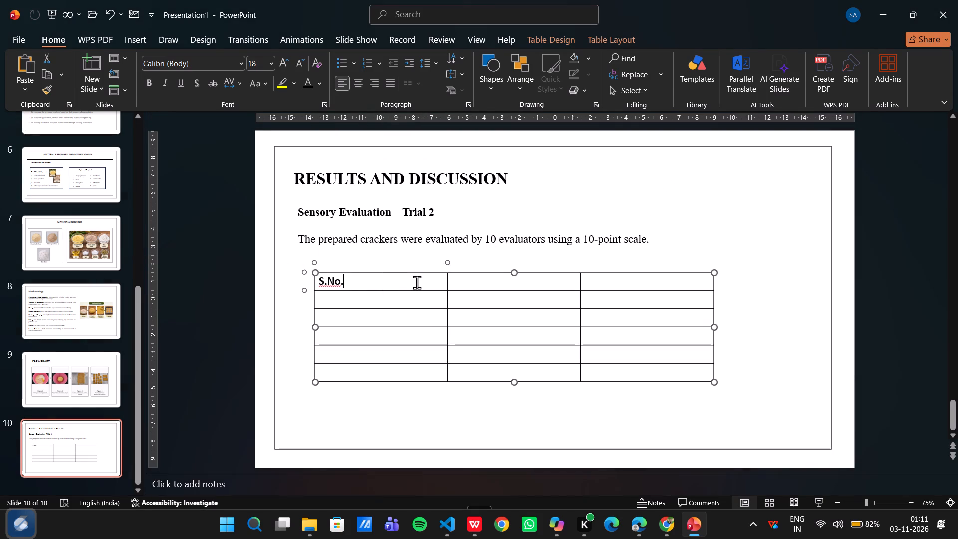
pyautogui.click(307, 82)
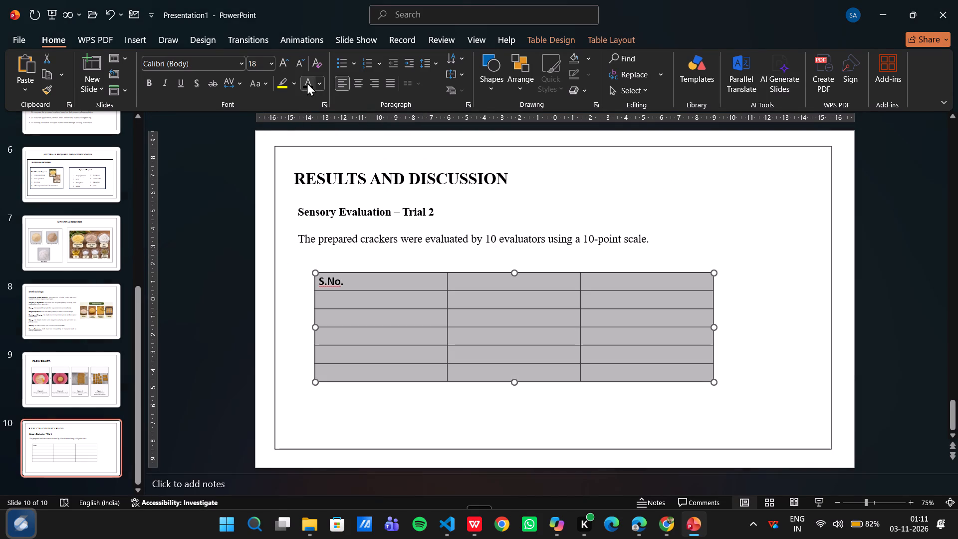
pyautogui.click(232, 64)
pyautogui.write('tim')
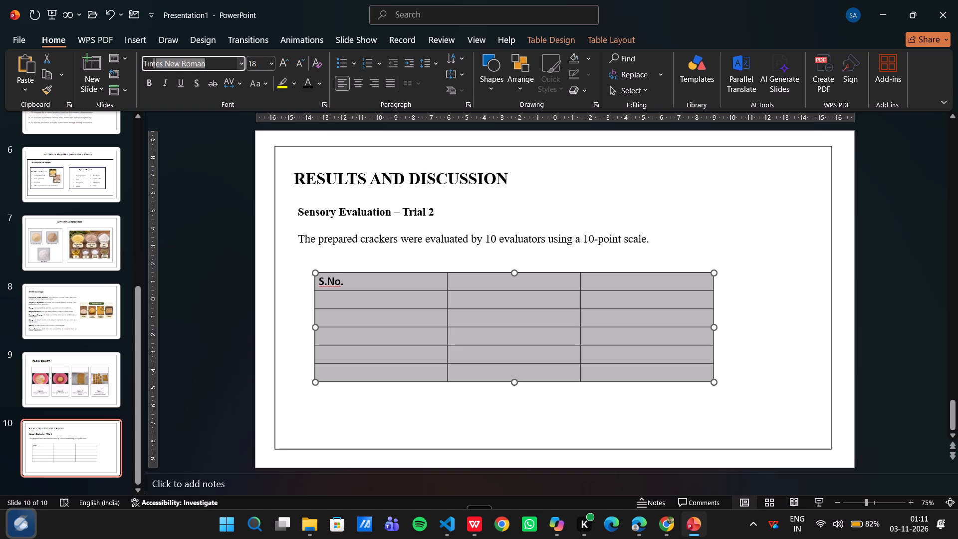
pyautogui.press('Return')
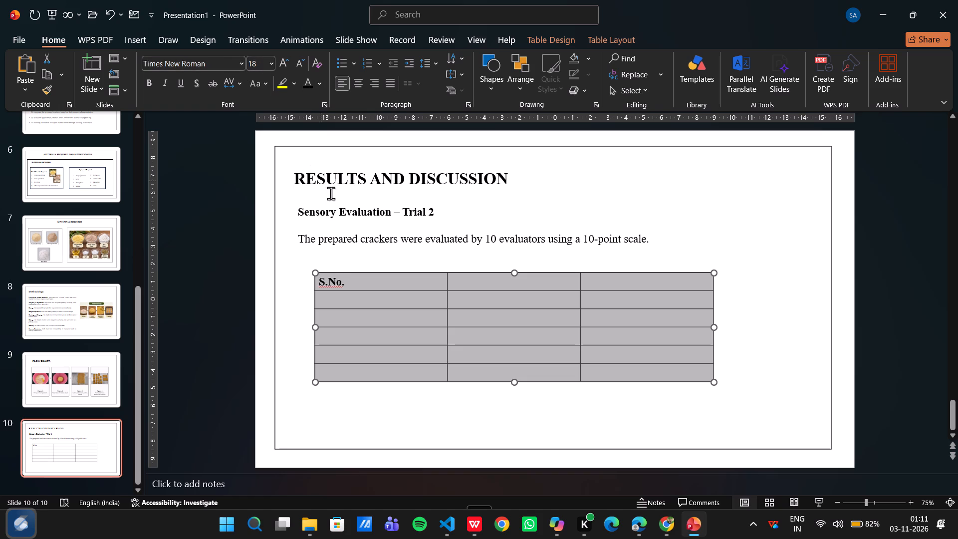
# Remove the trailing full stop from the first header cell so it reads "S.No".
pyautogui.click(364, 280)
pyautogui.press('BackSpace')
pyautogui.press('Tab')
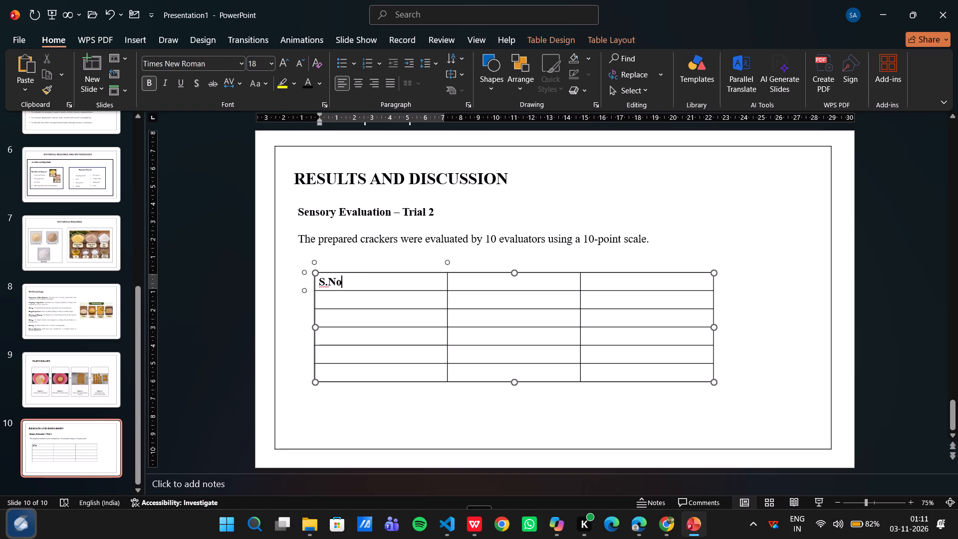
pyautogui.press('n')
pyautogui.press('BackSpace')
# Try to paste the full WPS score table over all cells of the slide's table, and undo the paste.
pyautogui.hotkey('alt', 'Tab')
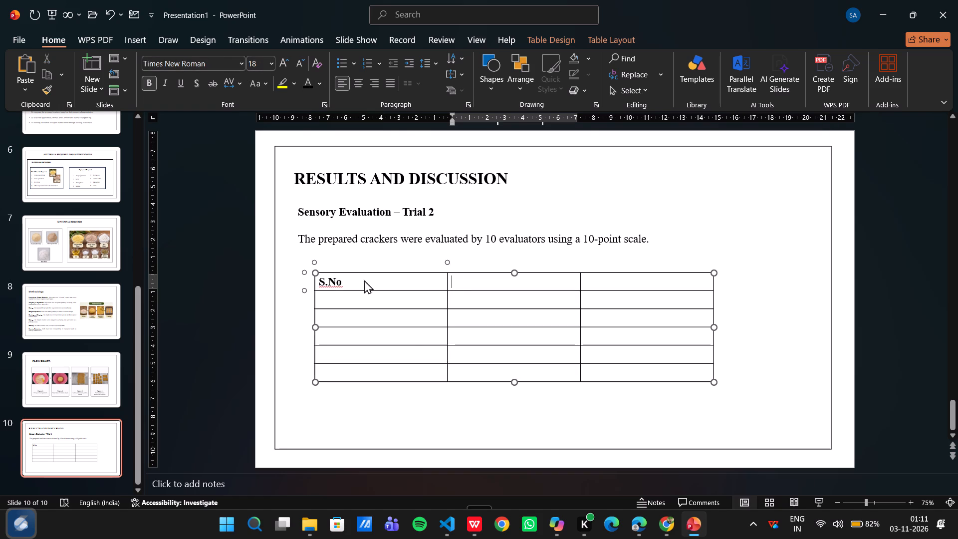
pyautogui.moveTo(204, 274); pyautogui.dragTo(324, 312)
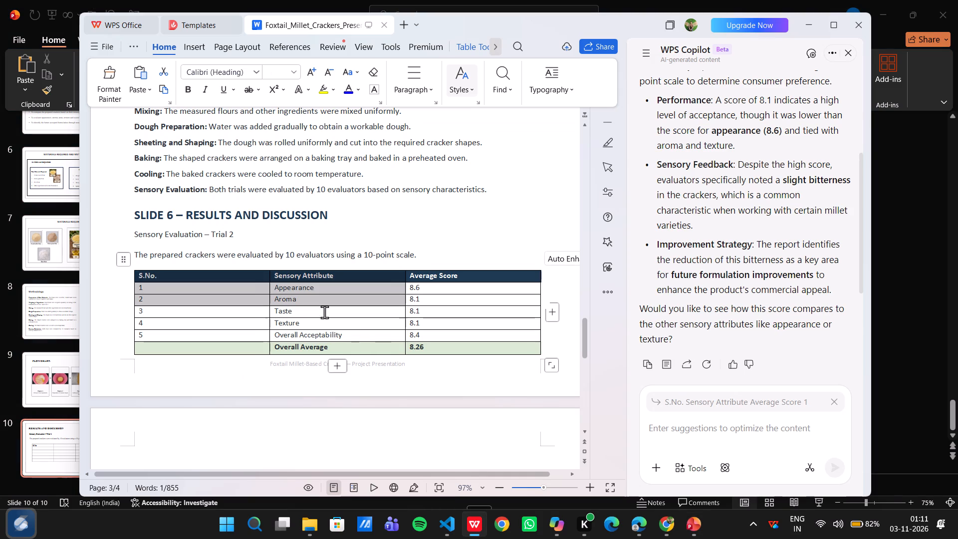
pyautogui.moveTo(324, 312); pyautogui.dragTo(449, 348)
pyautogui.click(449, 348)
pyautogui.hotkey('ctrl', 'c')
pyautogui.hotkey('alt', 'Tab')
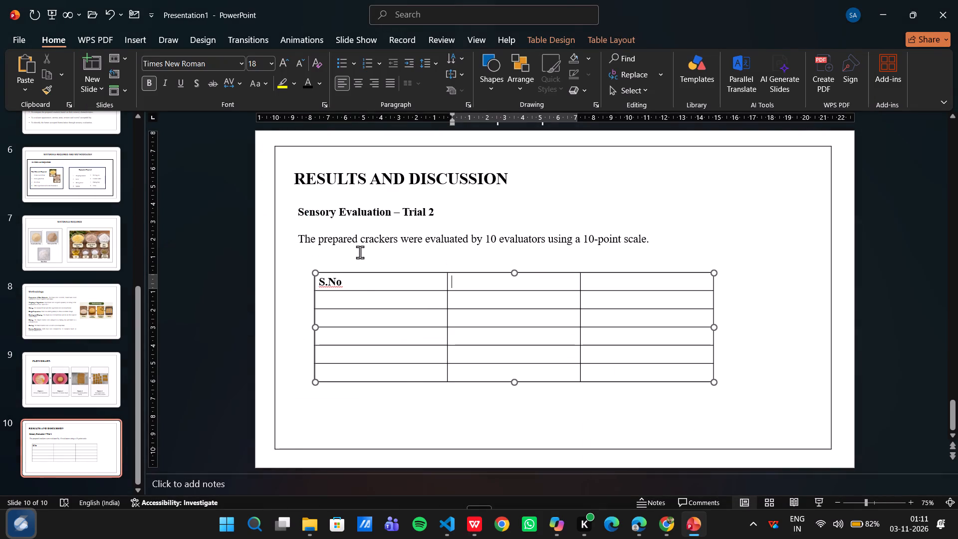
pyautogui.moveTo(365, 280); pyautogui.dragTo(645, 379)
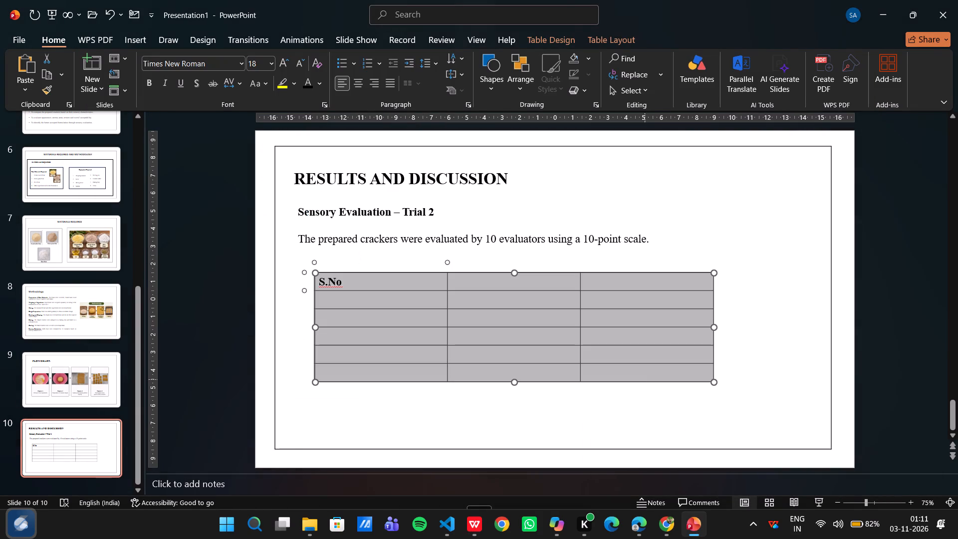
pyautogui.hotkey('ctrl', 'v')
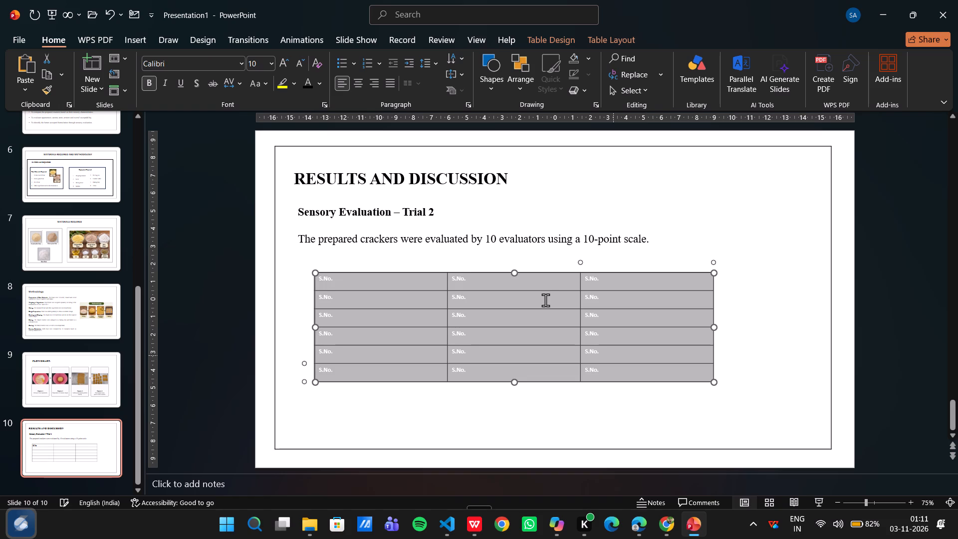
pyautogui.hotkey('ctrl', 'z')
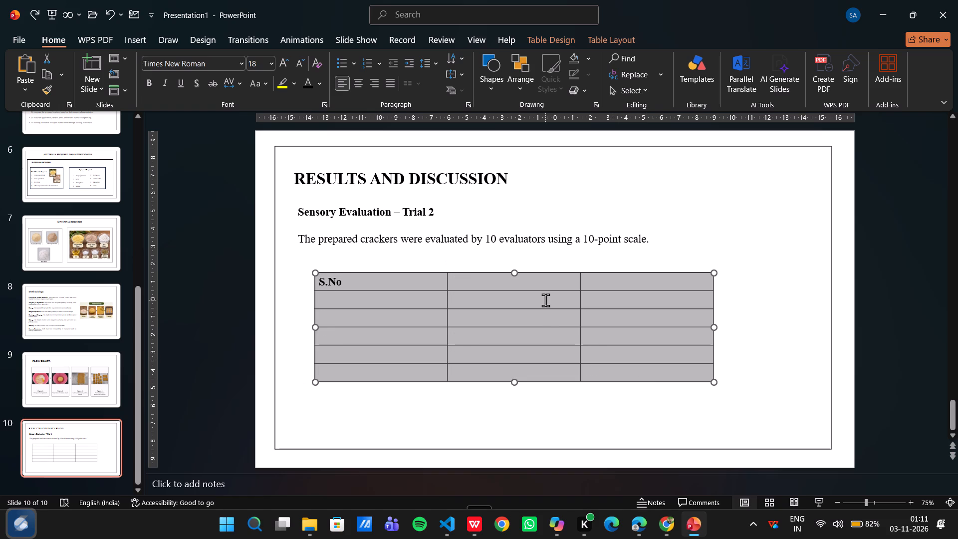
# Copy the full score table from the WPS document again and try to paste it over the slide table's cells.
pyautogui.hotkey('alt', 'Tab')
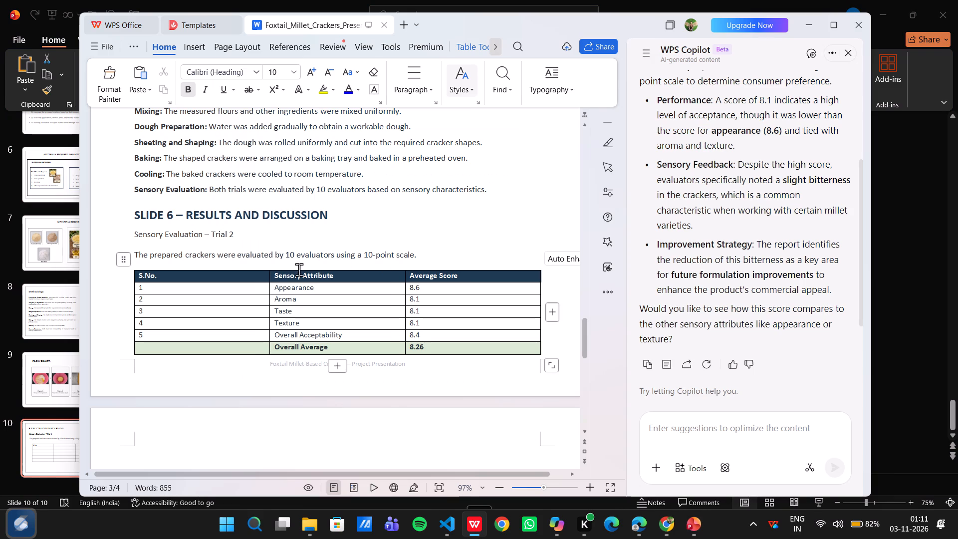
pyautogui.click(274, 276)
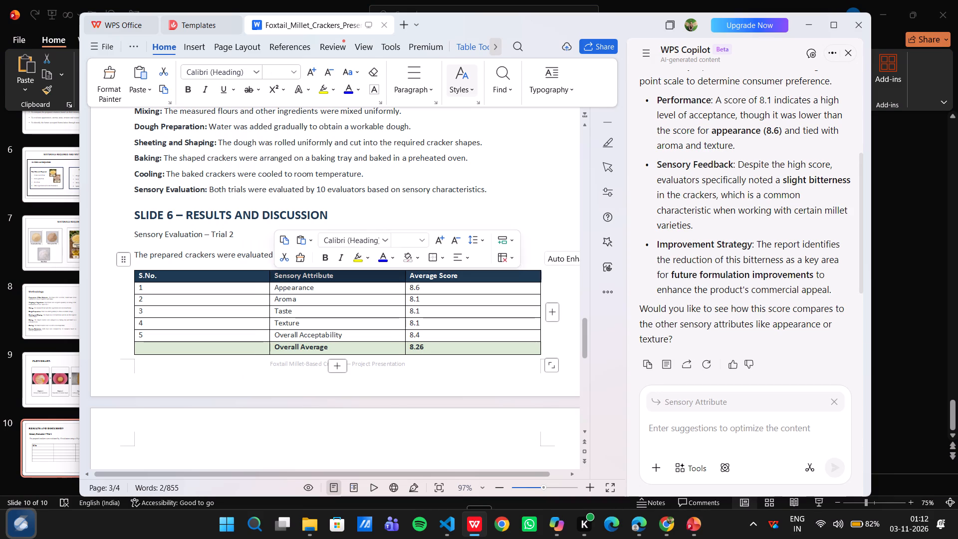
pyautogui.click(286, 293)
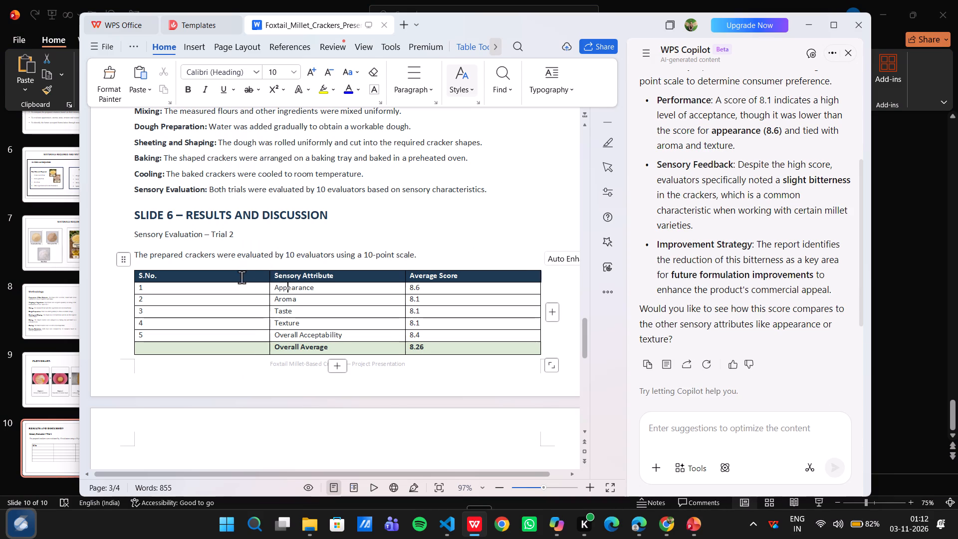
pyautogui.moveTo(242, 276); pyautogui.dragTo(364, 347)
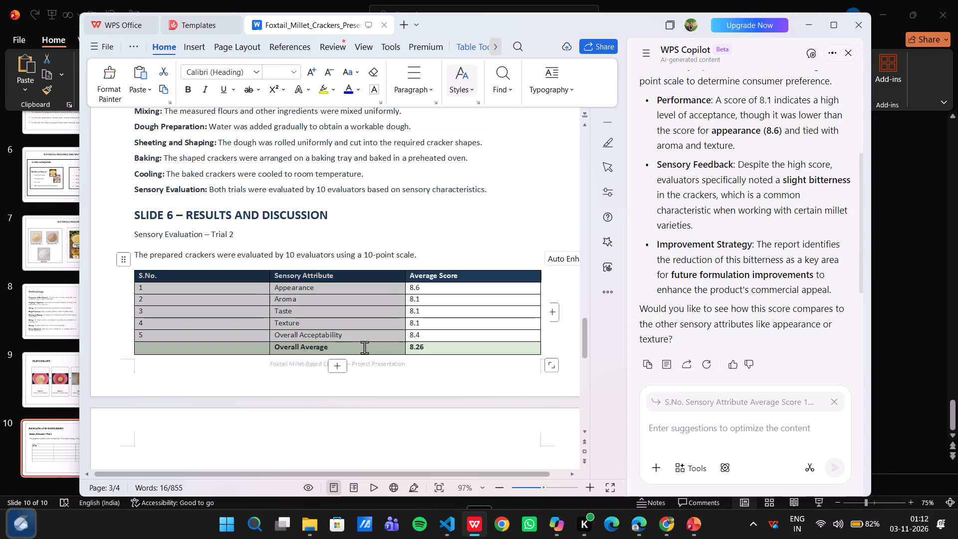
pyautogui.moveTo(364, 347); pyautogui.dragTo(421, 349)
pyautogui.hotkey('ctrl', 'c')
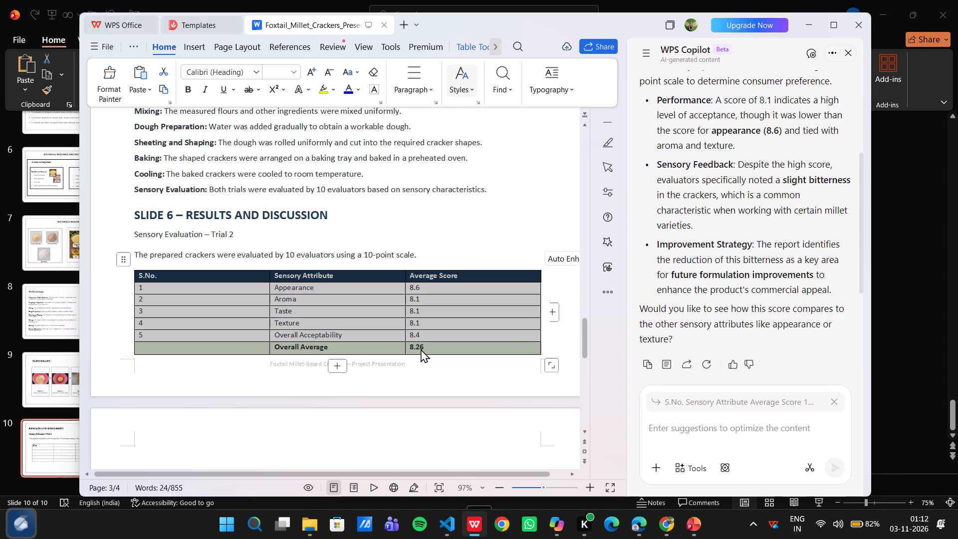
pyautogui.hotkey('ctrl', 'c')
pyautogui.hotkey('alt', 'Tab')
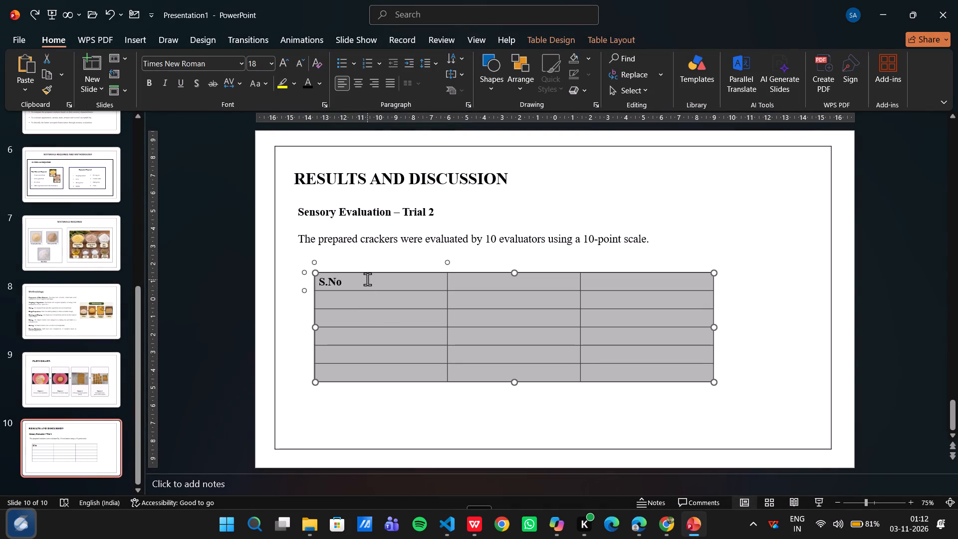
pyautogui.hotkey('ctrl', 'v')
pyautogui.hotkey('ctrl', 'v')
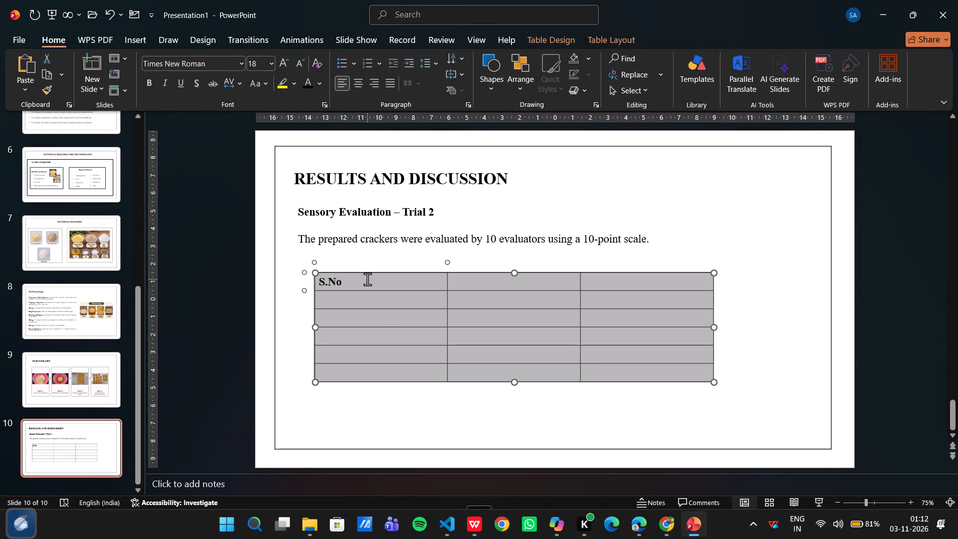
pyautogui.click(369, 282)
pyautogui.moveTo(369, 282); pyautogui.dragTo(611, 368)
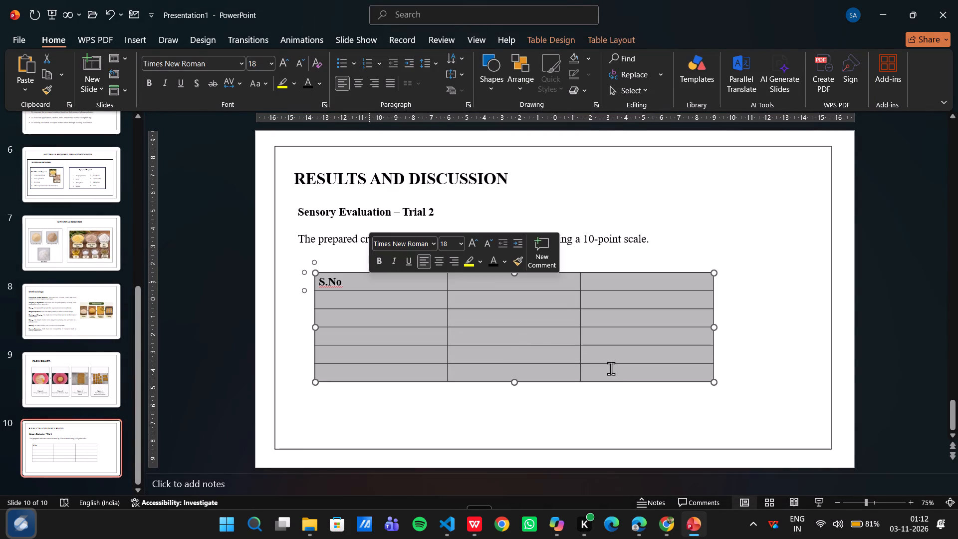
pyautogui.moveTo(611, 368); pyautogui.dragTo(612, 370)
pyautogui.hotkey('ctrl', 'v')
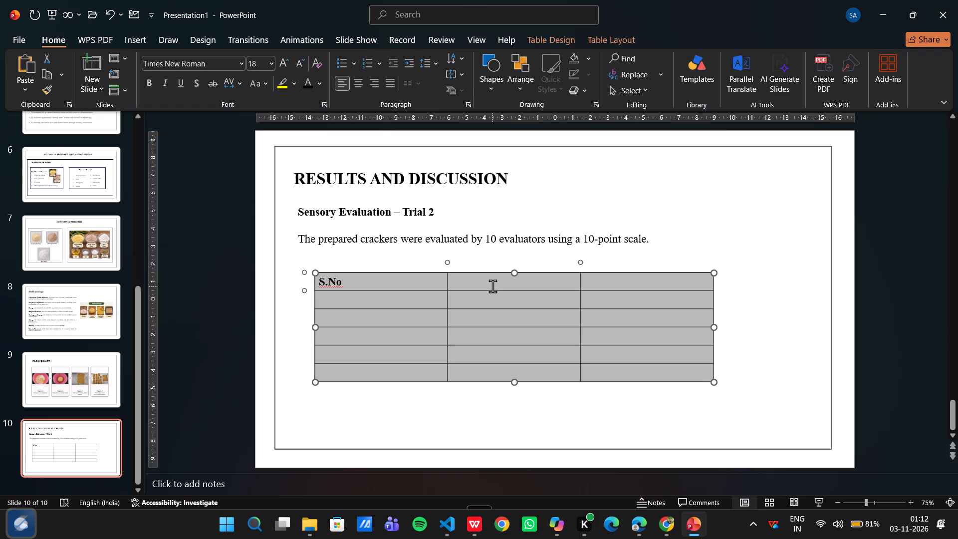
# Copy the "Sensory Attribute" heading from the WPS document's score table into the second header cell of the slide's table.
pyautogui.click(492, 286)
pyautogui.hotkey('alt', 'Tab')
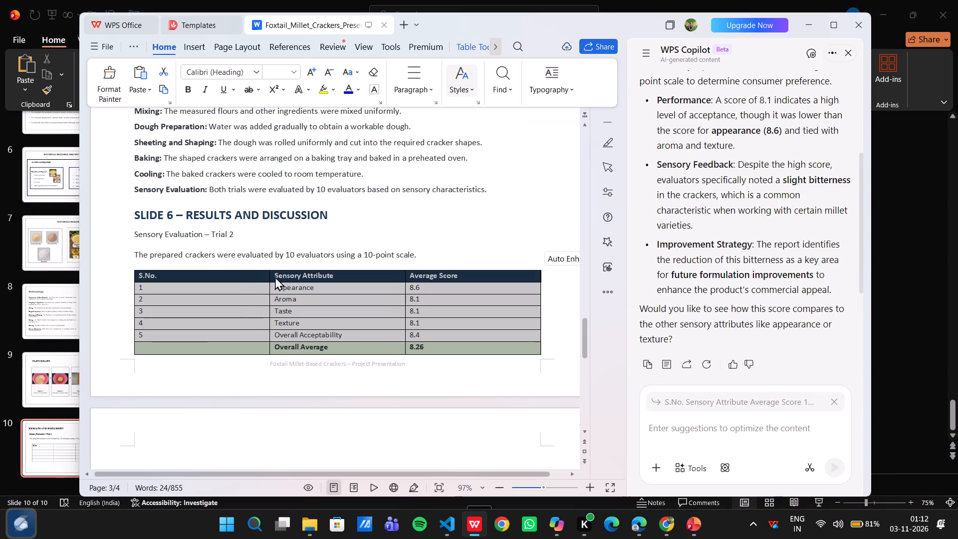
pyautogui.click(274, 276)
pyautogui.moveTo(274, 276); pyautogui.dragTo(332, 276)
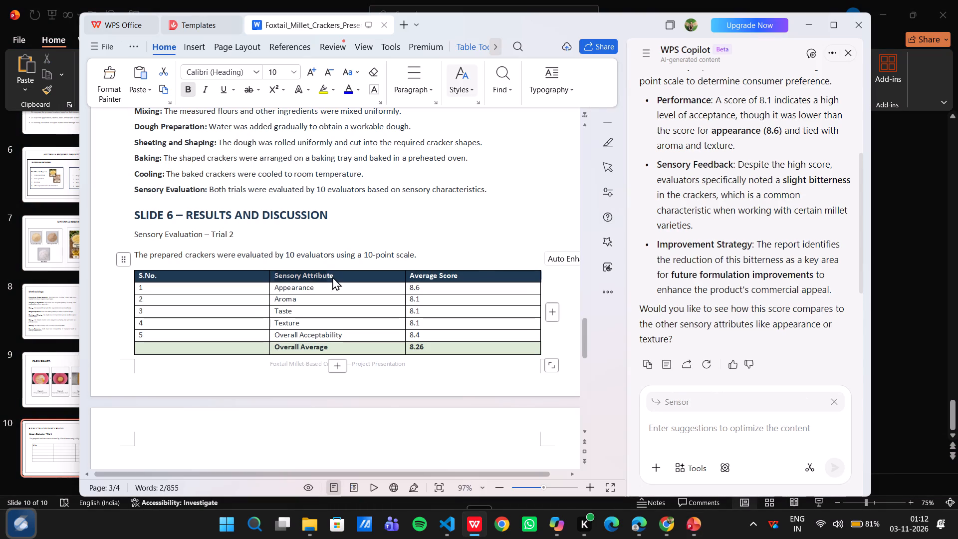
pyautogui.moveTo(332, 276); pyautogui.dragTo(335, 276)
pyautogui.hotkey('ctrl', 'c')
pyautogui.hotkey('alt', 'Tab')
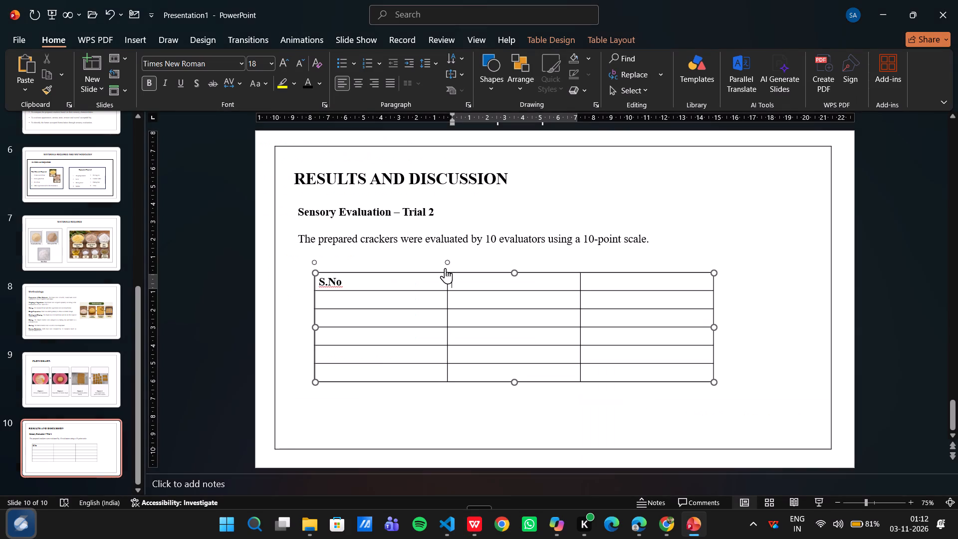
pyautogui.hotkey('ctrl', 'v')
# Set all text in the slide's table to Times New Roman in the black font colour.
pyautogui.hotkey('ctrl', 'a')
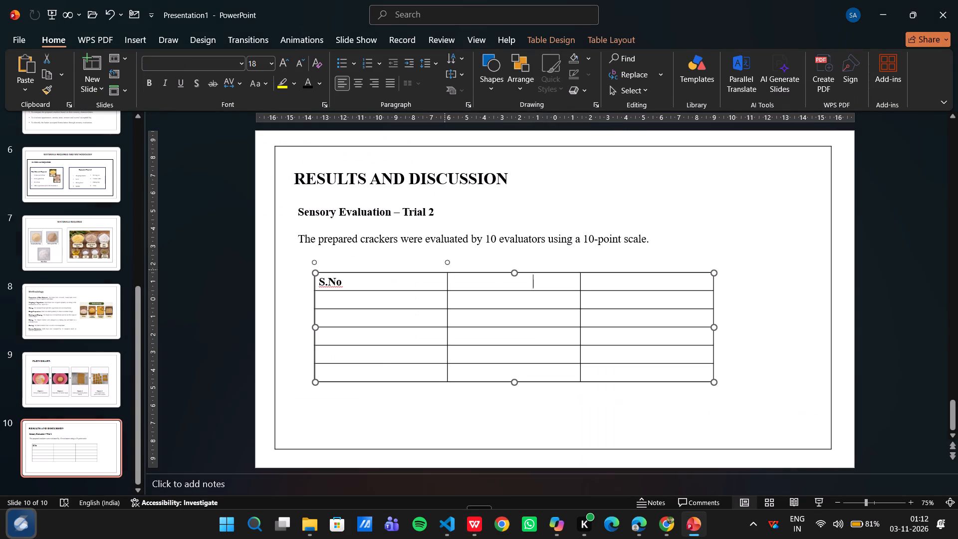
pyautogui.click(537, 282)
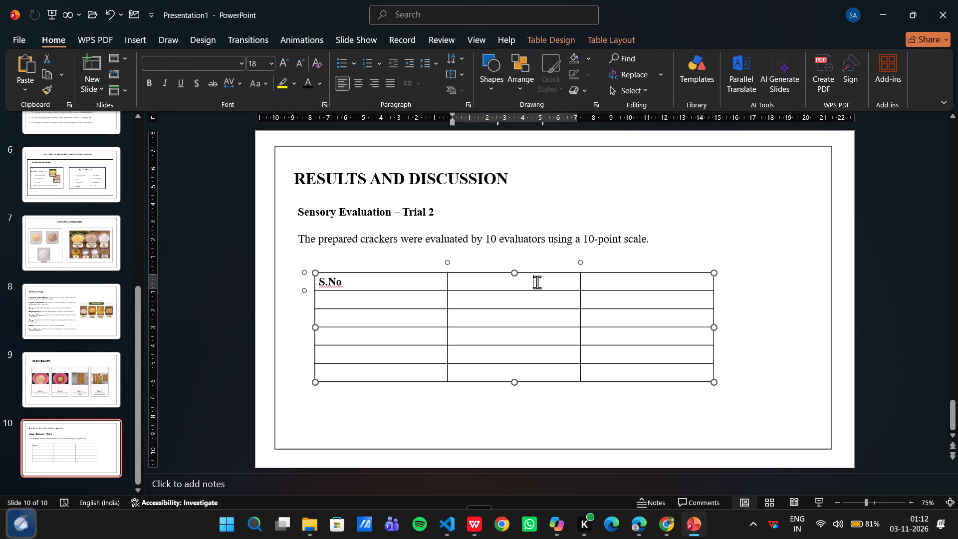
pyautogui.moveTo(537, 282); pyautogui.dragTo(460, 279)
pyautogui.hotkey('ctrl', 'a')
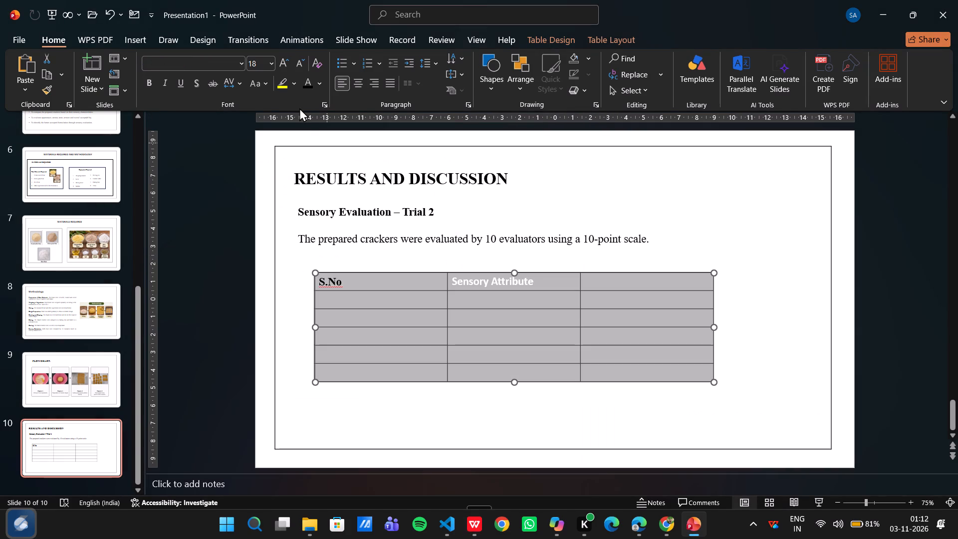
pyautogui.click(232, 68)
pyautogui.write('tim')
pyautogui.press('Return')
pyautogui.click(306, 81)
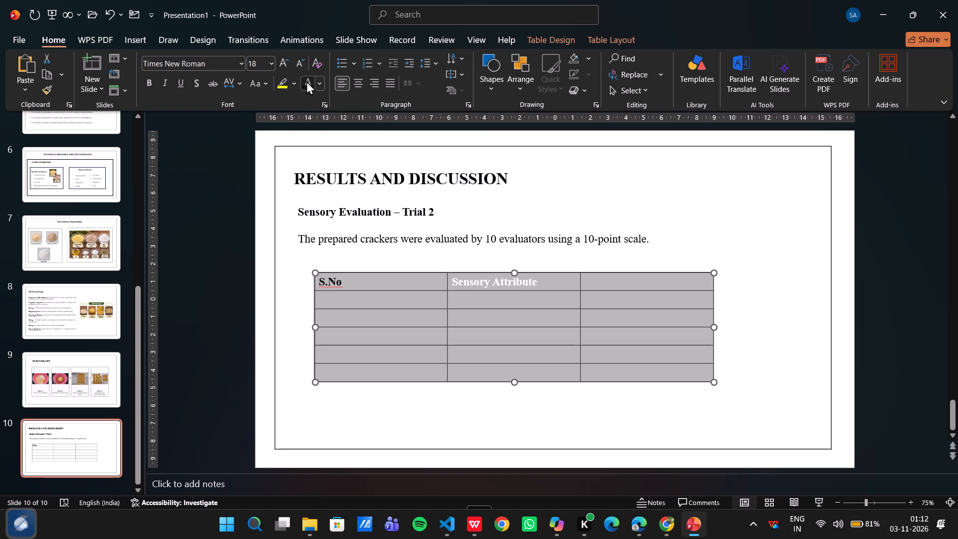
# Centre the text in all cells of the slide's table.
pyautogui.click(358, 84)
pyautogui.click(611, 280)
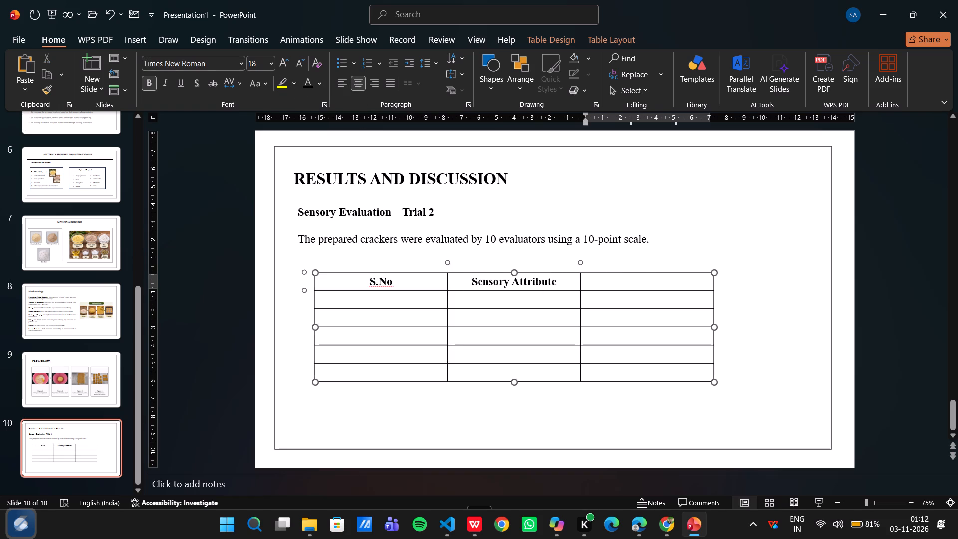
# Narrow the "S.No" column of the slide's table by about a third.
pyautogui.moveTo(447, 280); pyautogui.dragTo(406, 281)
pyautogui.moveTo(406, 281); pyautogui.dragTo(403, 281)
# Copy the "Average Score" heading from the WPS document's score table into the third header cell of the slide's table.
pyautogui.hotkey('alt', 'Tab')
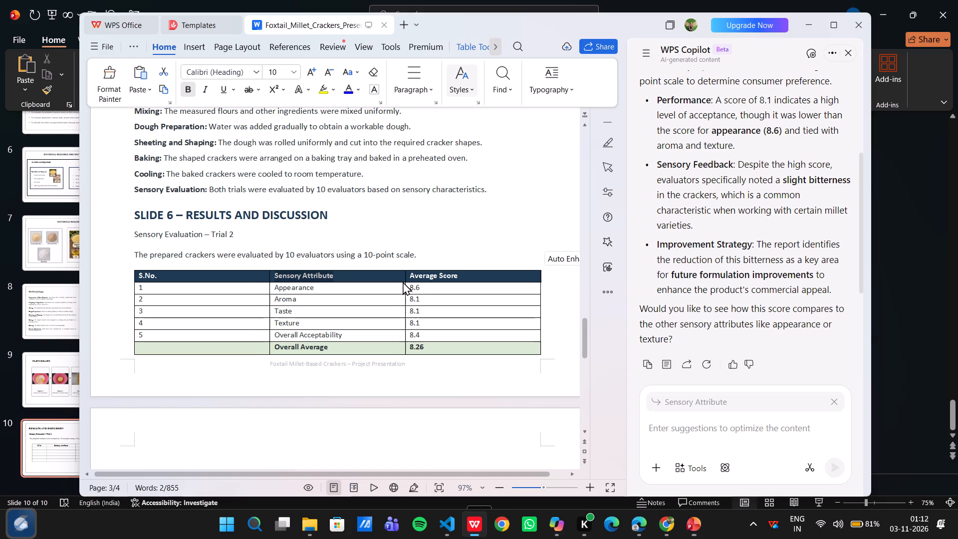
pyautogui.moveTo(411, 276); pyautogui.dragTo(463, 279)
pyautogui.hotkey('ctrl', 'c')
pyautogui.hotkey('alt', 'Tab')
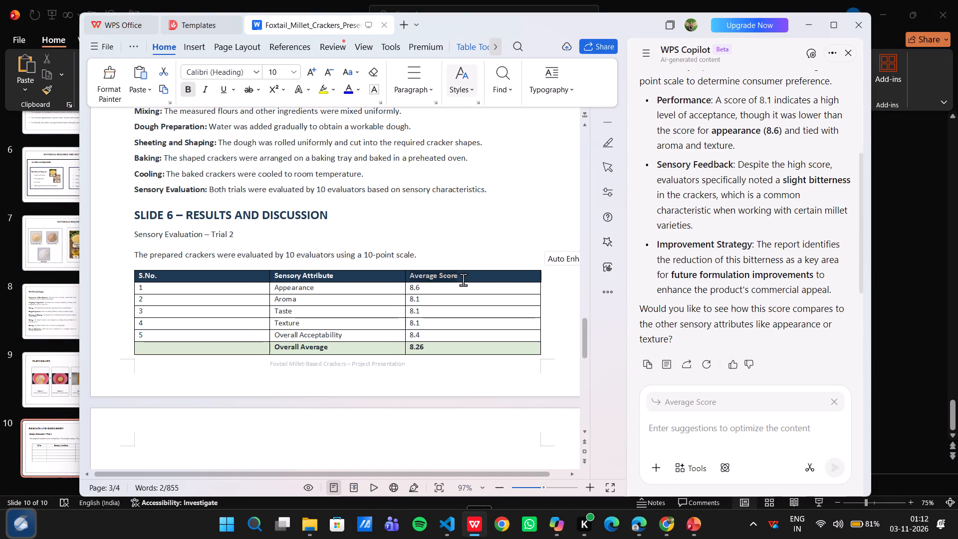
pyautogui.hotkey('ctrl', 'v')
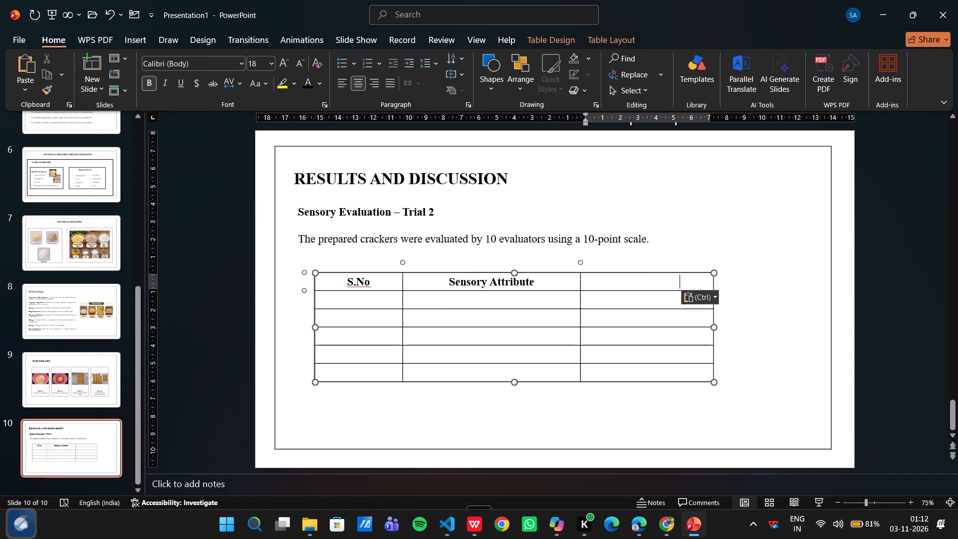
# Set all text in the slide's table to the black font colour and Times New Roman.
pyautogui.click(601, 282)
pyautogui.hotkey('ctrl', 'a')
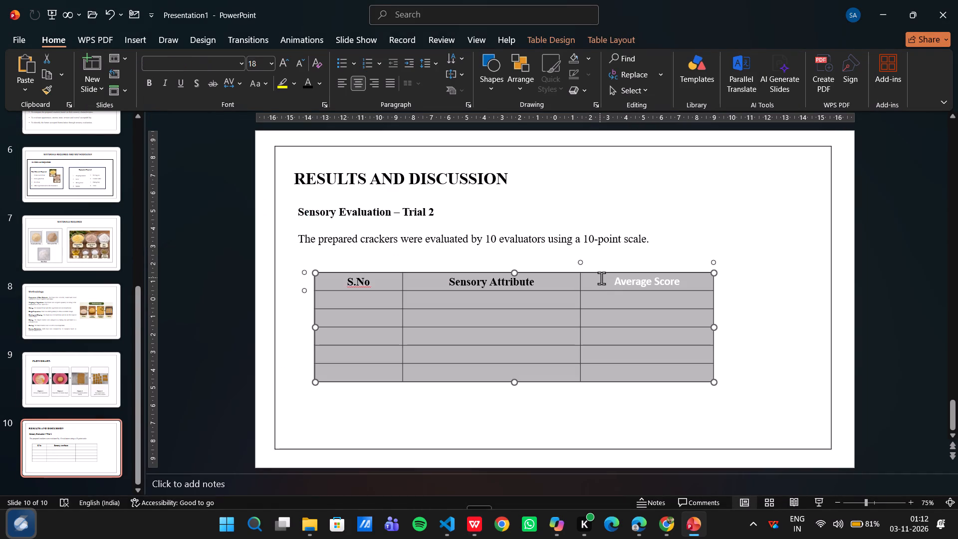
pyautogui.click(306, 87)
pyautogui.click(203, 67)
pyautogui.write('tim')
pyautogui.press('Return')
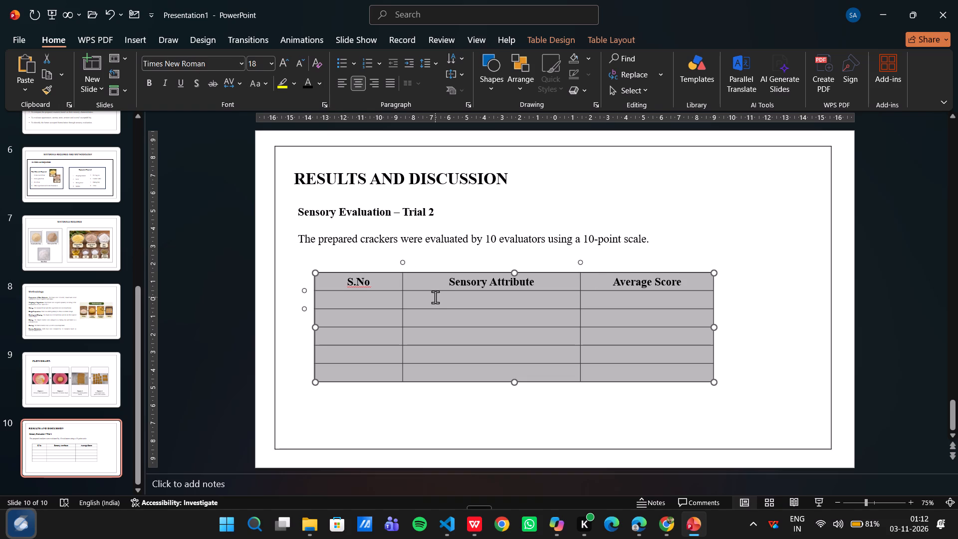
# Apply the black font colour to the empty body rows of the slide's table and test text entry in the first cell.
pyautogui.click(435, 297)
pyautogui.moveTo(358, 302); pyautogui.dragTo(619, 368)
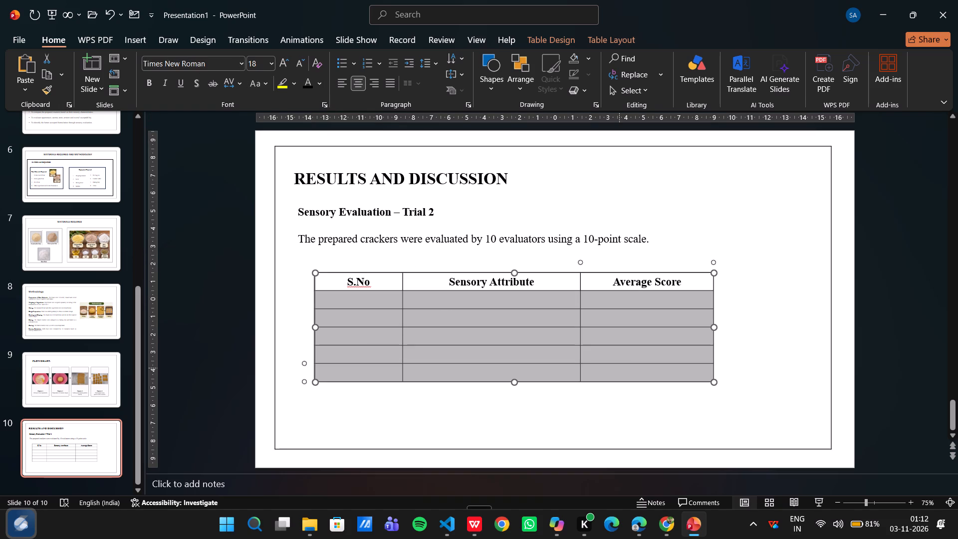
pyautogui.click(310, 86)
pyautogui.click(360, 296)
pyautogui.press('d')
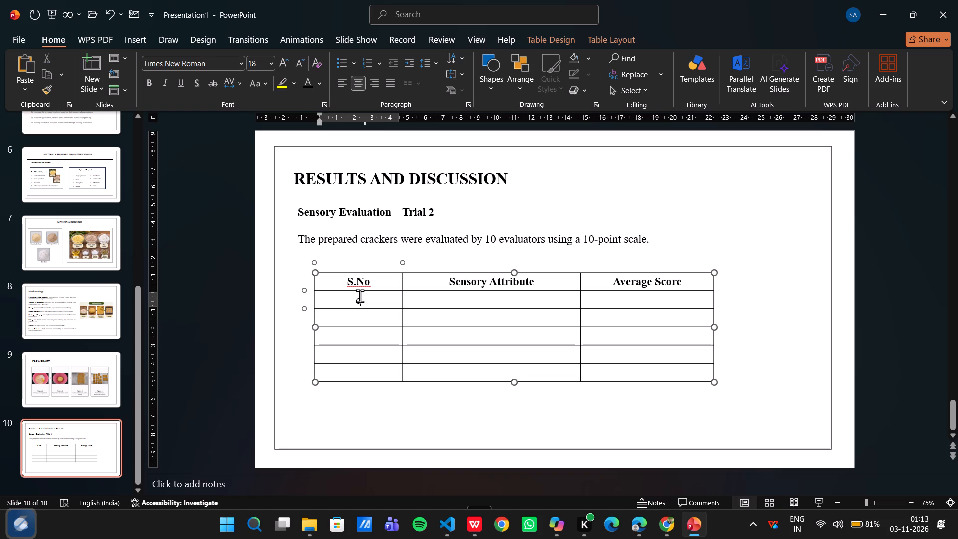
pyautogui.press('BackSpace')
# Copy the numbered attribute and score rows from the WPS document's table into the four rows below the slide table's header.
pyautogui.hotkey('alt', 'Tab')
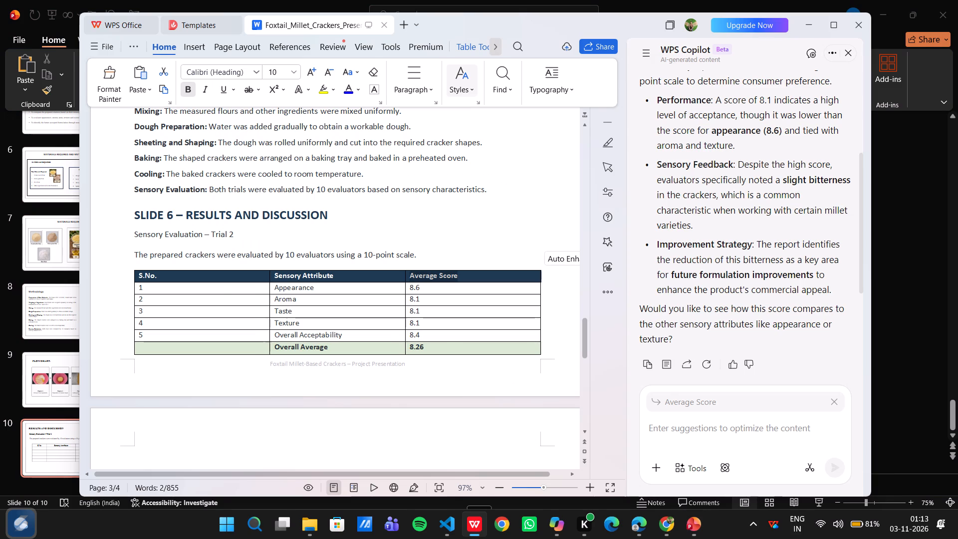
pyautogui.moveTo(216, 287); pyautogui.dragTo(399, 335)
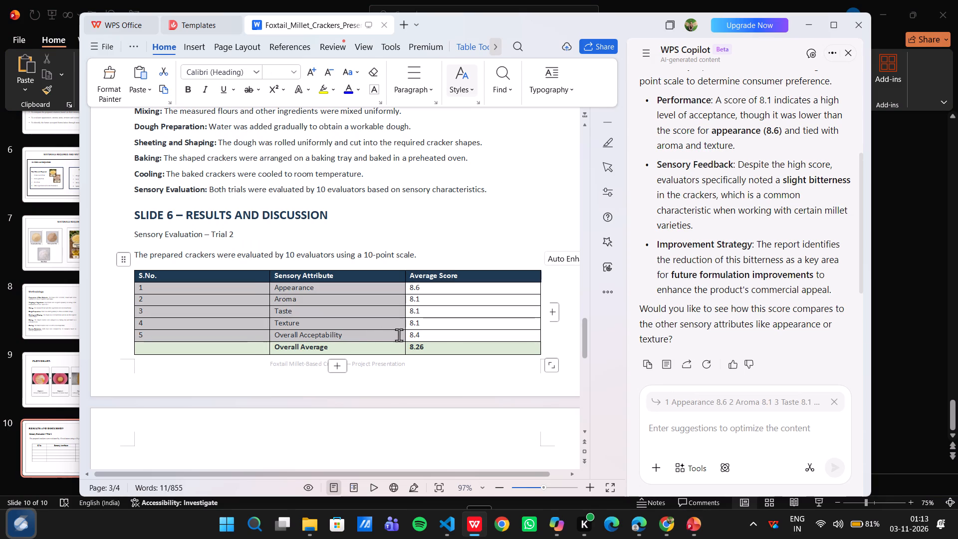
pyautogui.moveTo(399, 335); pyautogui.dragTo(428, 336)
pyautogui.hotkey('ctrl', 'c')
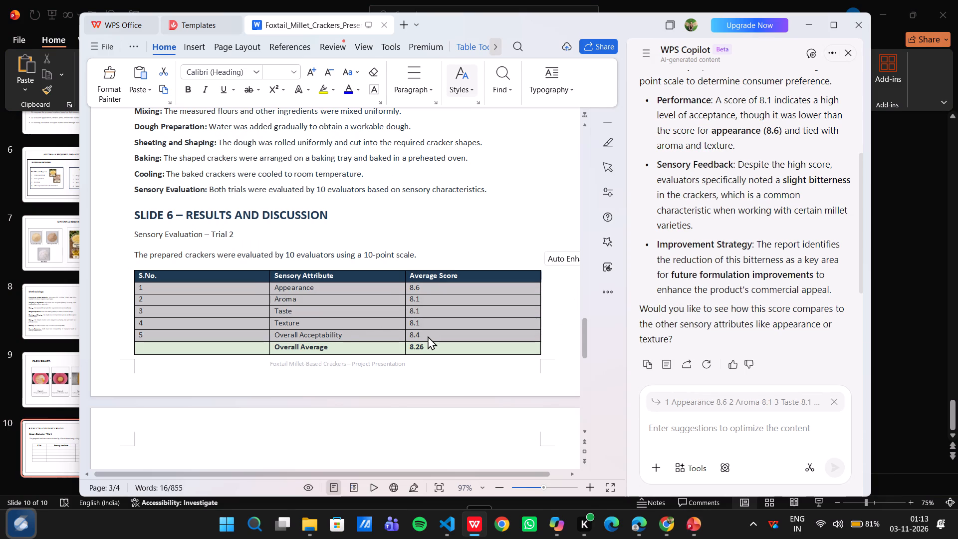
pyautogui.hotkey('alt', 'Tab')
pyautogui.moveTo(618, 349); pyautogui.dragTo(614, 354)
pyautogui.click(614, 354)
pyautogui.hotkey('ctrl', 'z')
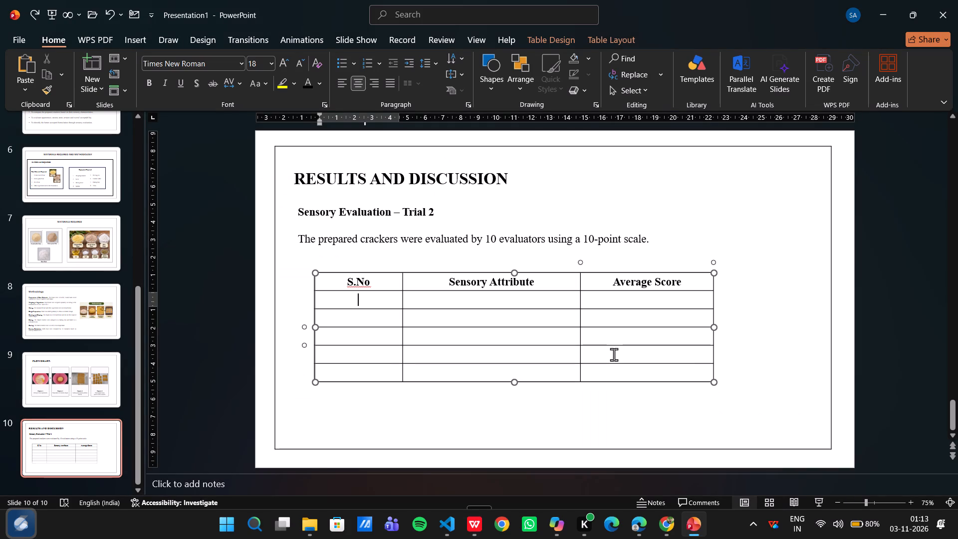
pyautogui.moveTo(614, 352); pyautogui.dragTo(357, 296)
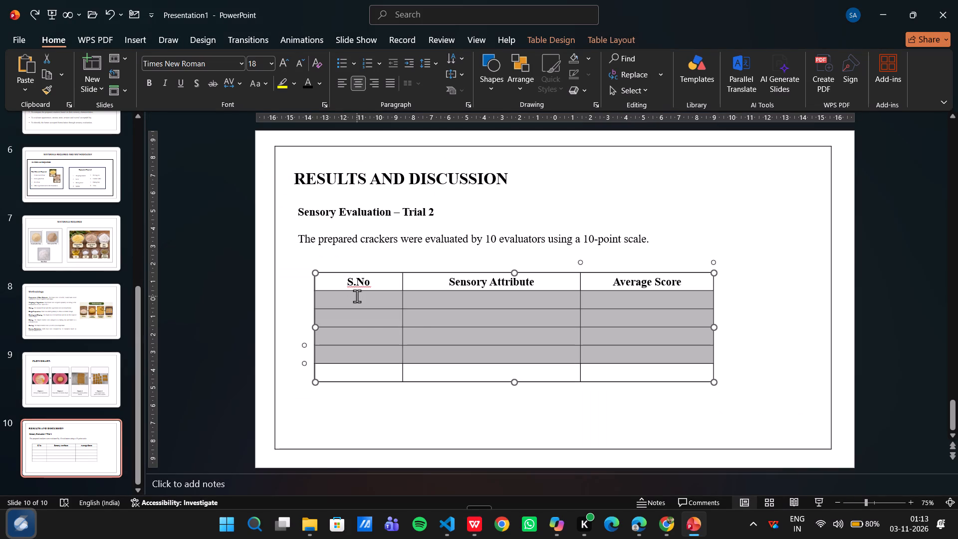
pyautogui.hotkey('ctrl', 'v')
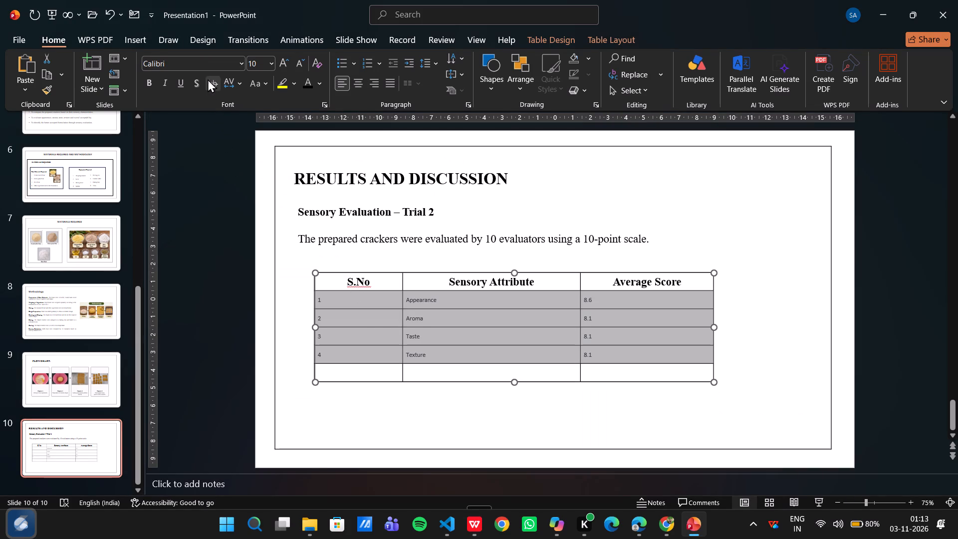
# Format the four pasted rows of the slide's table as 18 pt Times New Roman in black.
pyautogui.click(205, 67)
pyautogui.write('tim')
pyautogui.press('Return')
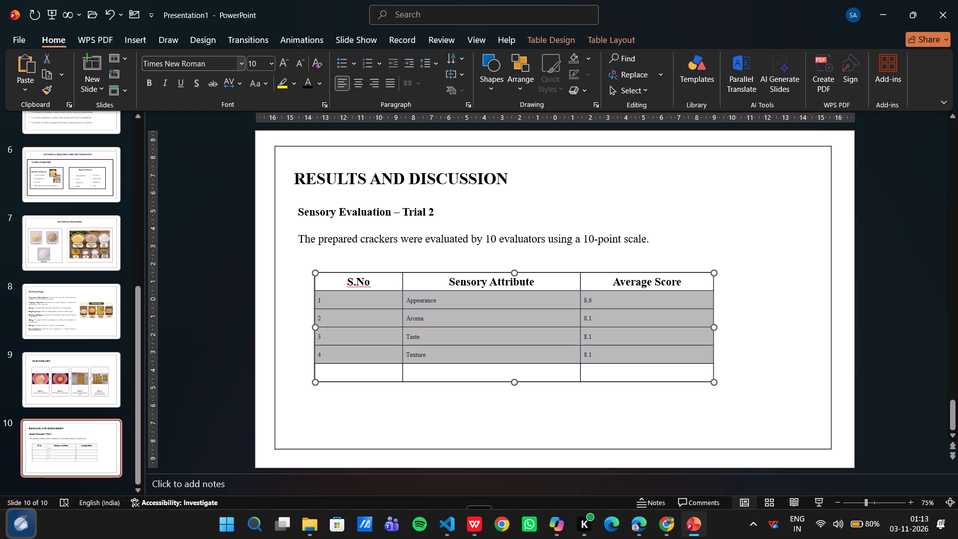
pyautogui.click(253, 63)
pyautogui.press('1')
pyautogui.press('8')
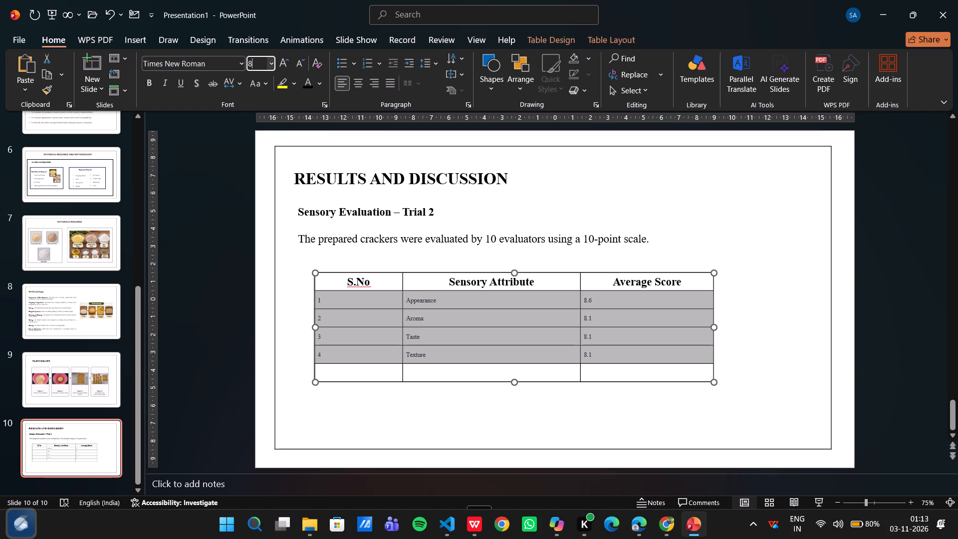
pyautogui.press('Return')
pyautogui.click(257, 65)
pyautogui.press('1')
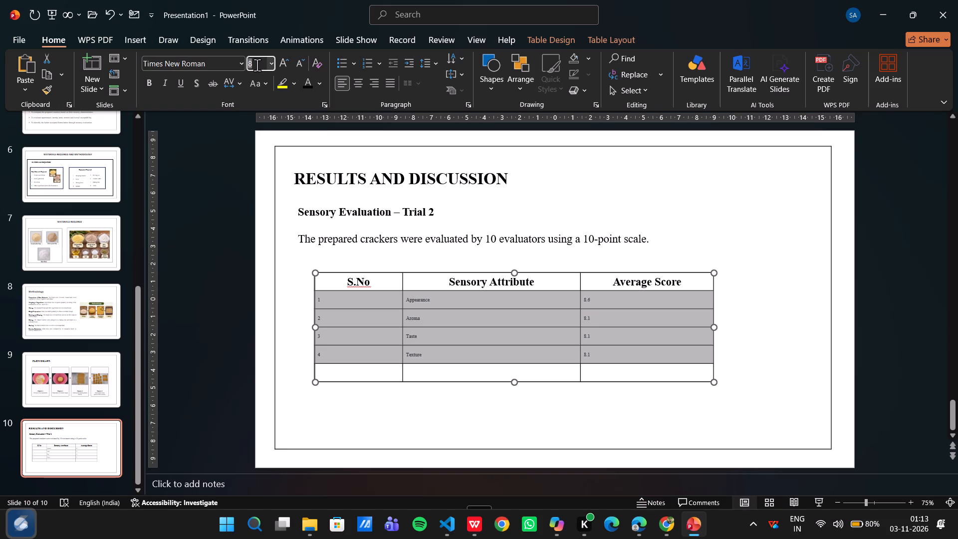
pyautogui.press('8')
pyautogui.write('19')
pyautogui.press('BackSpace')
pyautogui.press('BackSpace')
pyautogui.press('BackSpace')
pyautogui.write('18')
pyautogui.press('Return')
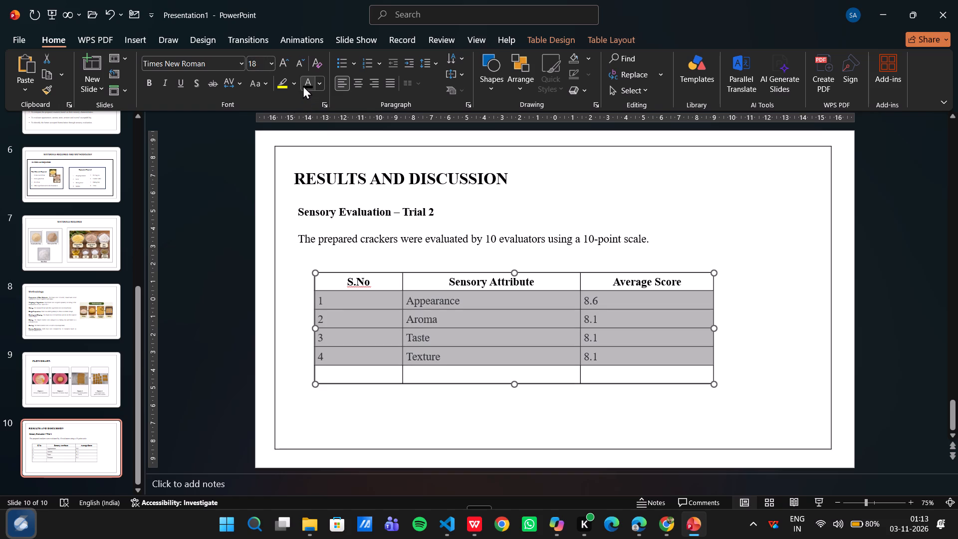
pyautogui.click(302, 84)
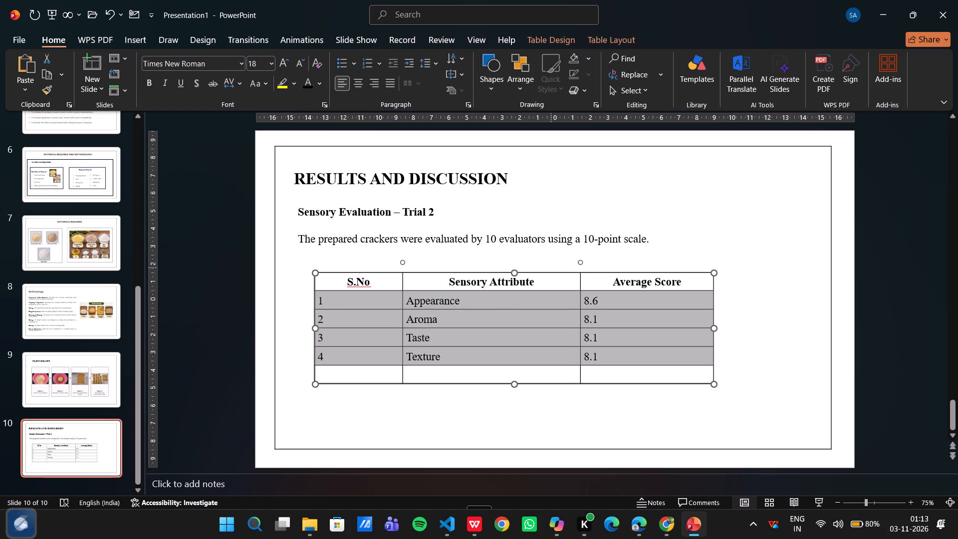
# Undo the last table change and centre the text in the four filled rows below the header.
pyautogui.click(574, 268)
pyautogui.hotkey('ctrl', 'z')
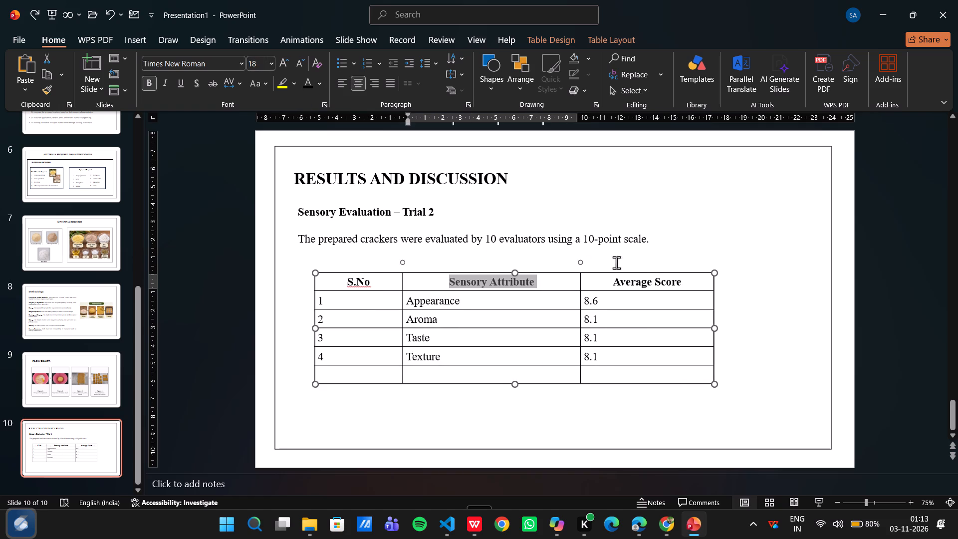
pyautogui.click(663, 256)
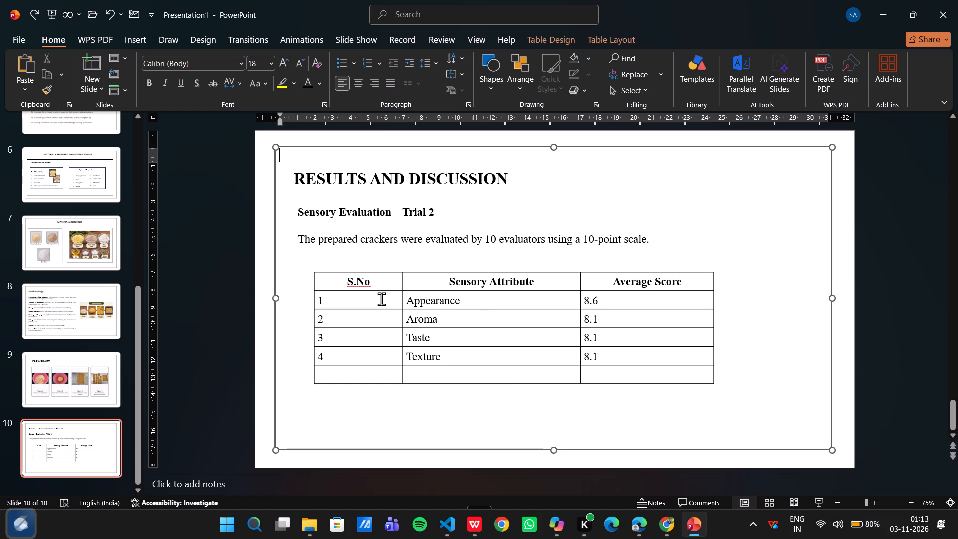
pyautogui.moveTo(381, 299); pyautogui.dragTo(586, 355)
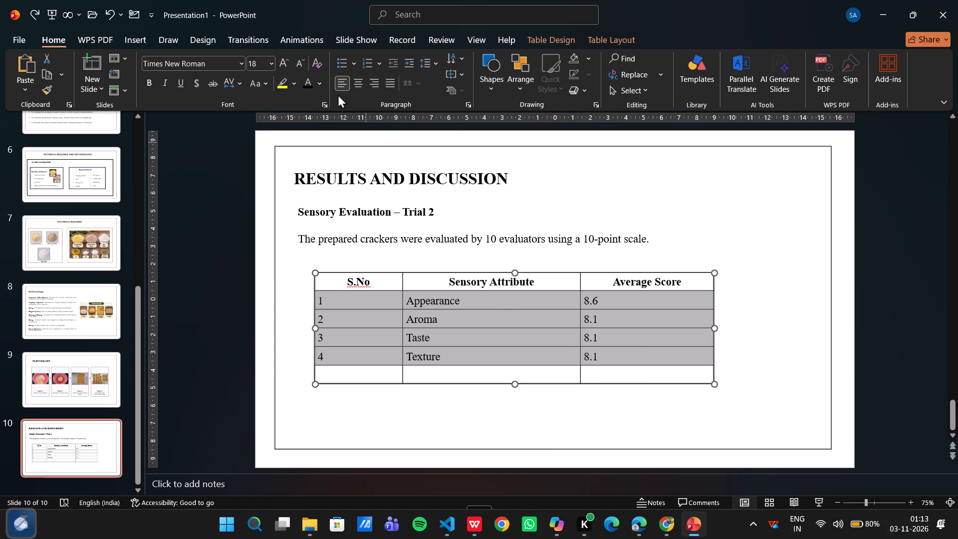
pyautogui.click(359, 85)
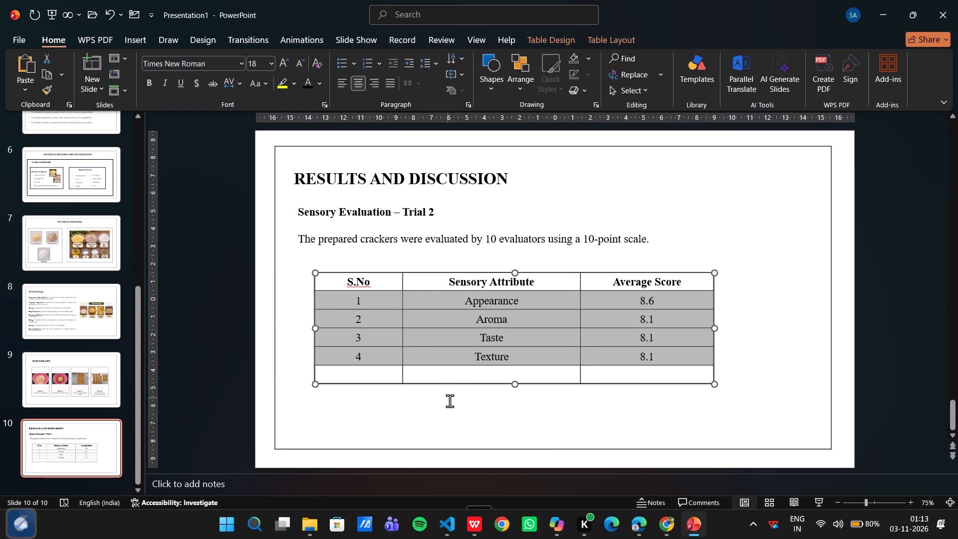
pyautogui.click(454, 404)
# Copy the "Overall Average" and "8.26" cells from the WPS document into the last two cells of the slide table's bottom row.
pyautogui.hotkey('alt', 'Tab')
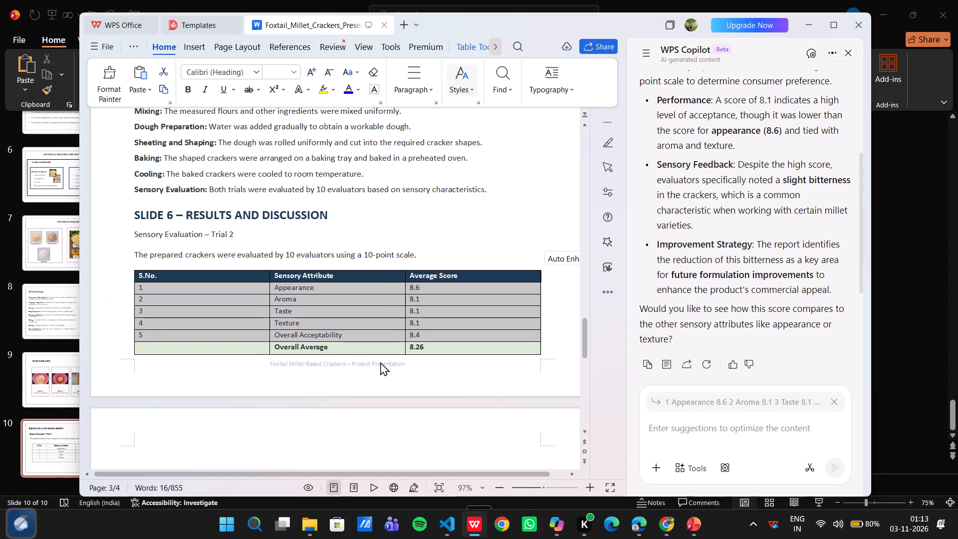
pyautogui.moveTo(275, 347); pyautogui.dragTo(430, 351)
pyautogui.hotkey('ctrl', 'c')
pyautogui.hotkey('alt', 'Tab')
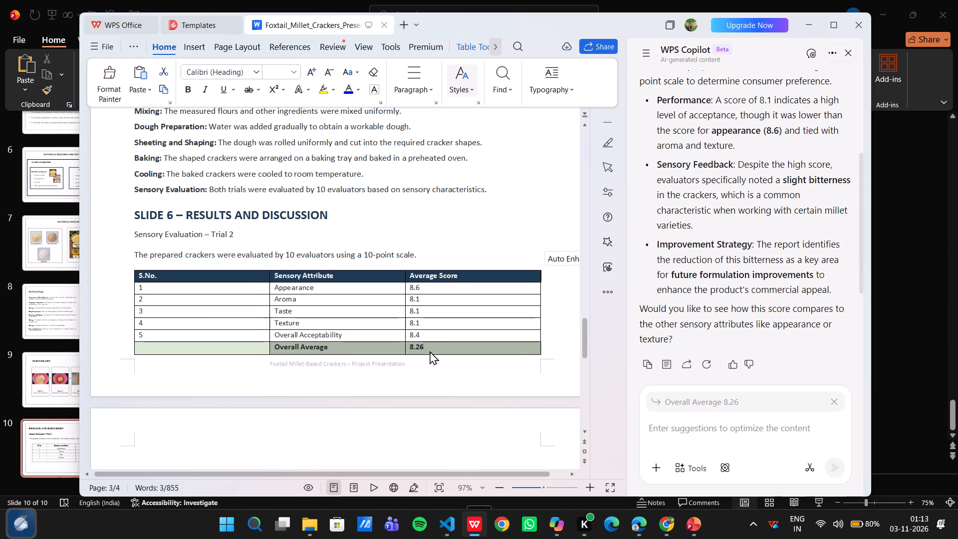
pyautogui.click(440, 368)
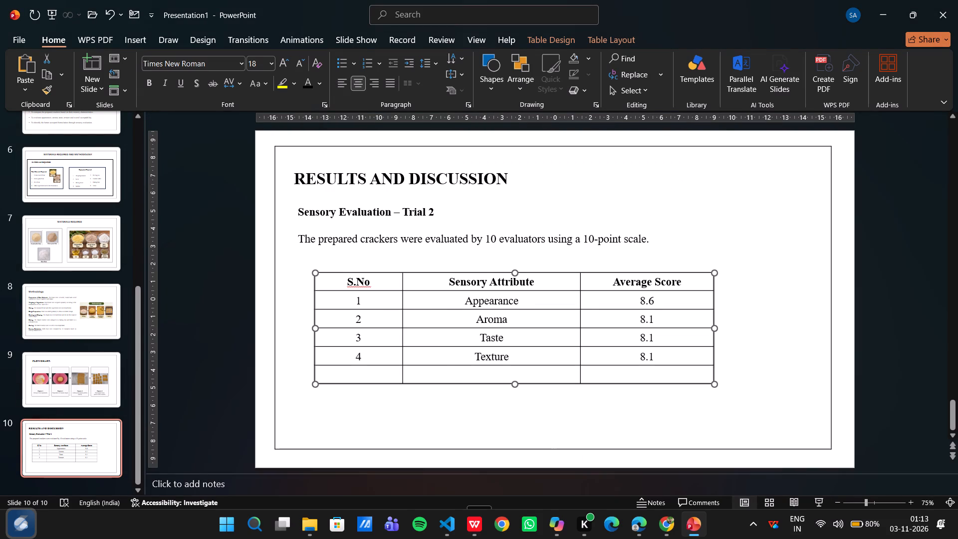
pyautogui.moveTo(447, 381); pyautogui.dragTo(584, 382)
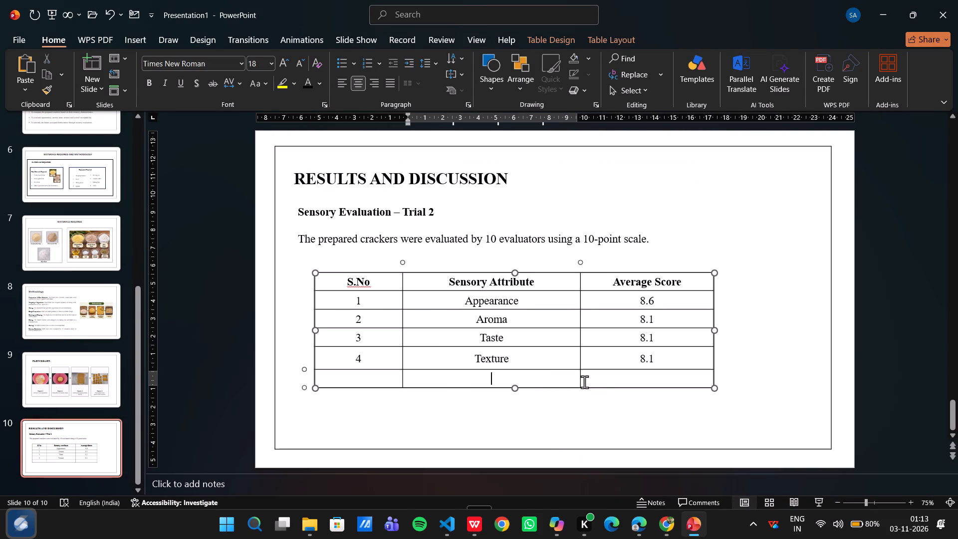
pyautogui.moveTo(584, 382); pyautogui.dragTo(620, 383)
pyautogui.hotkey('ctrl', 'v')
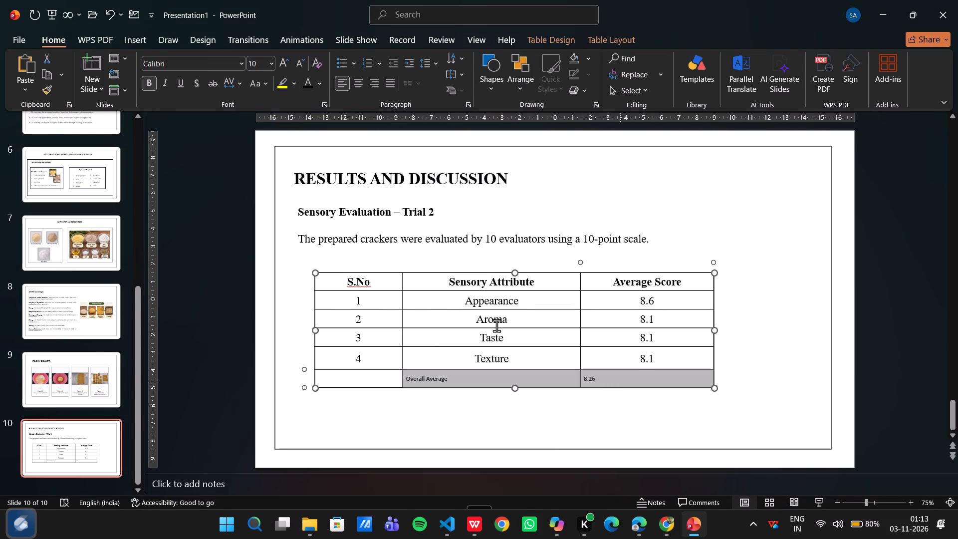
# Format the pasted "Overall Average" and "8.26" cells as centred 18 pt Times New Roman.
pyautogui.click(221, 61)
pyautogui.write('tim')
pyautogui.press('Return')
pyautogui.click(255, 64)
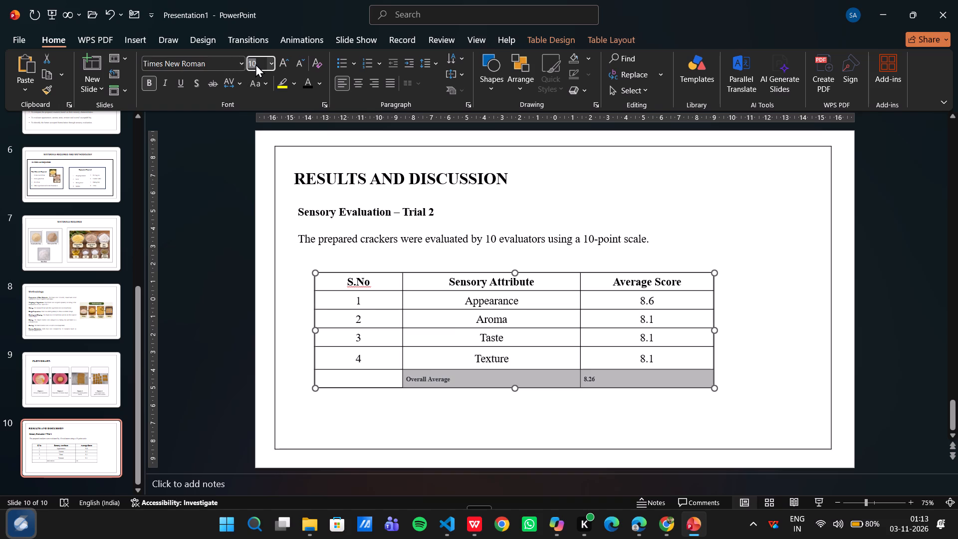
pyautogui.write('18')
pyautogui.press('Return')
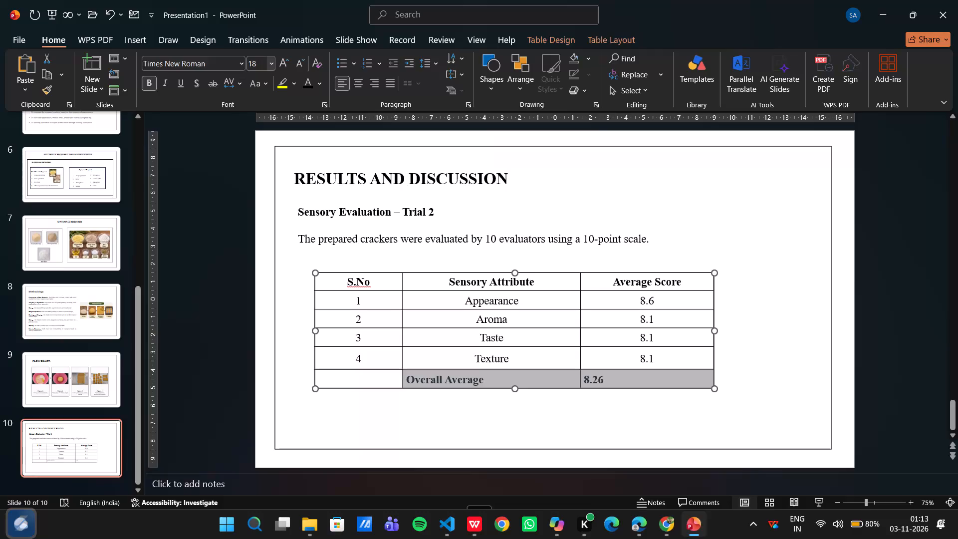
pyautogui.click(357, 86)
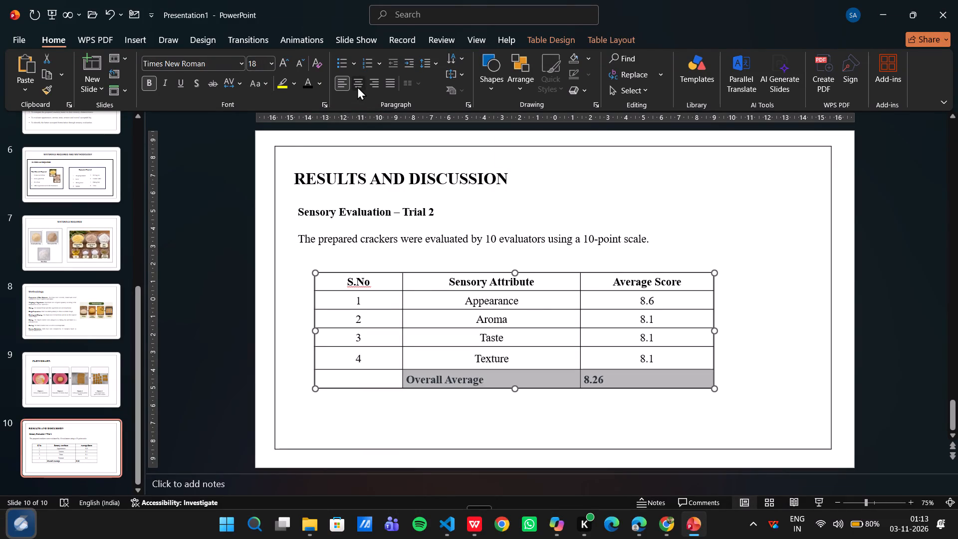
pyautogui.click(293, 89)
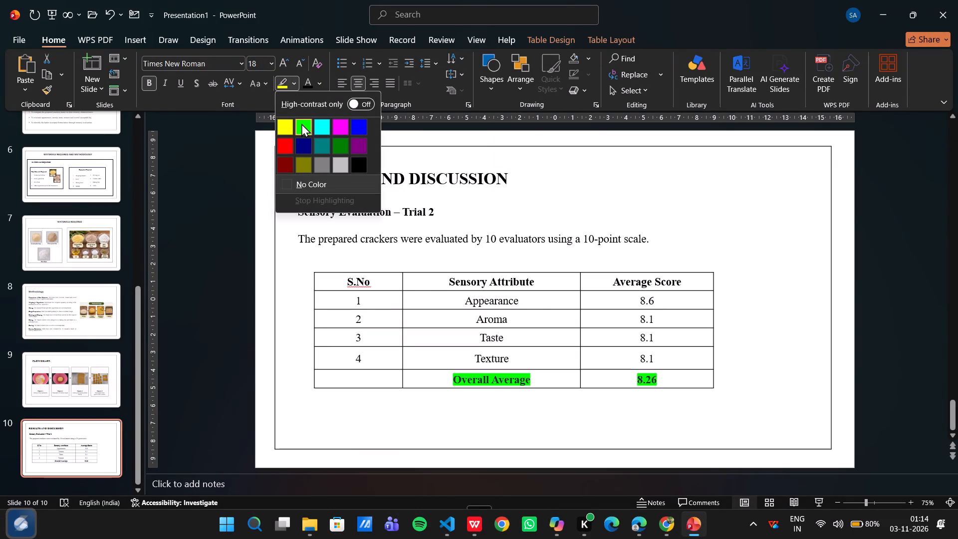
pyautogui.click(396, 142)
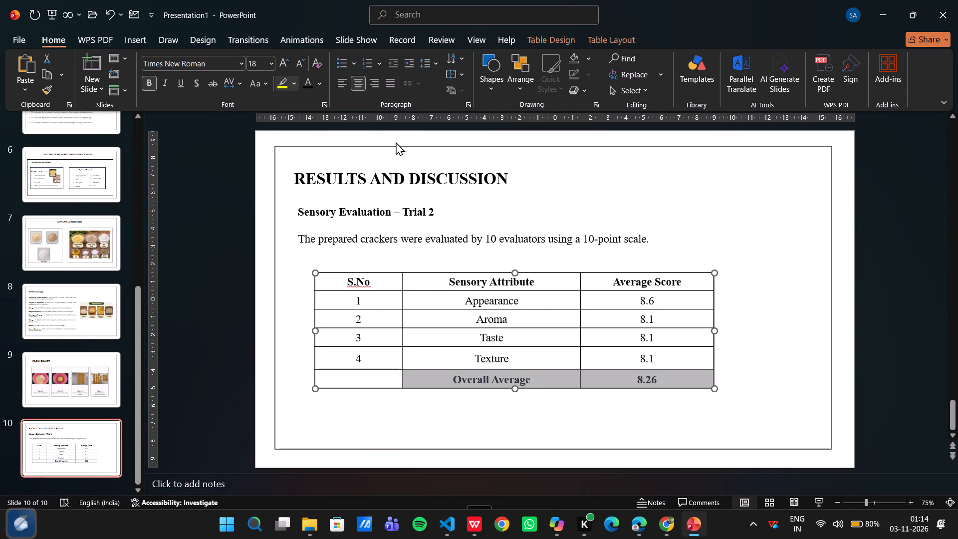
# Fill the "Overall Average" and "8.26" cells of the table's bottom row with the standard light green.
pyautogui.rightClick(427, 380)
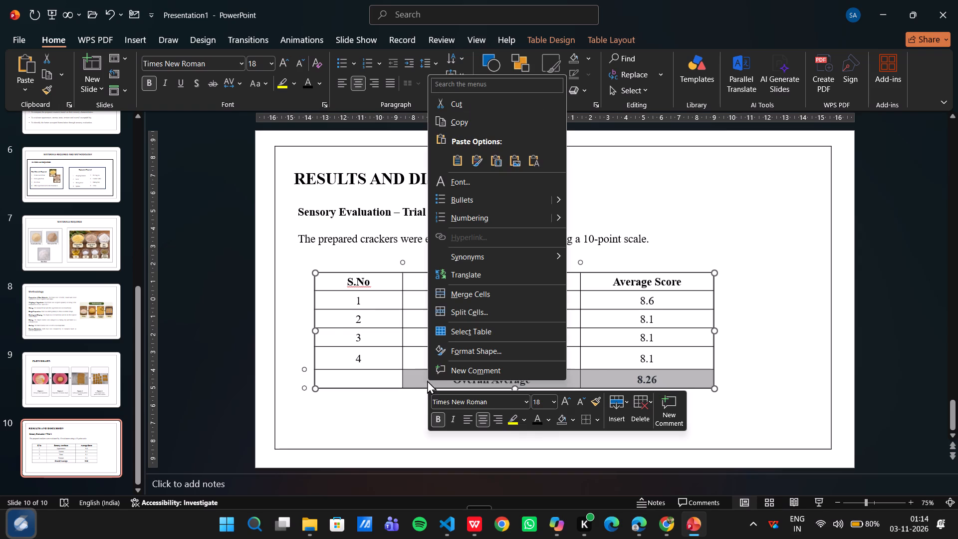
pyautogui.click(568, 422)
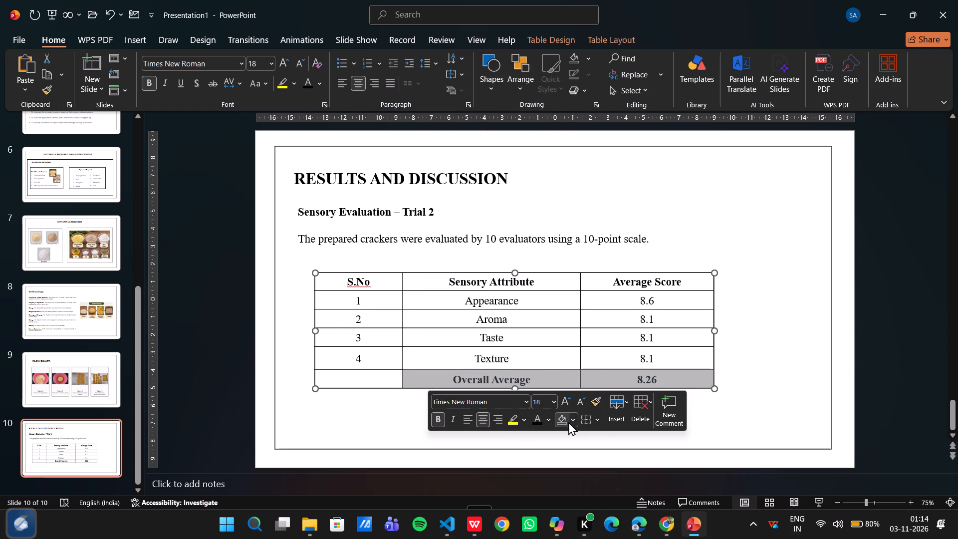
pyautogui.click(575, 422)
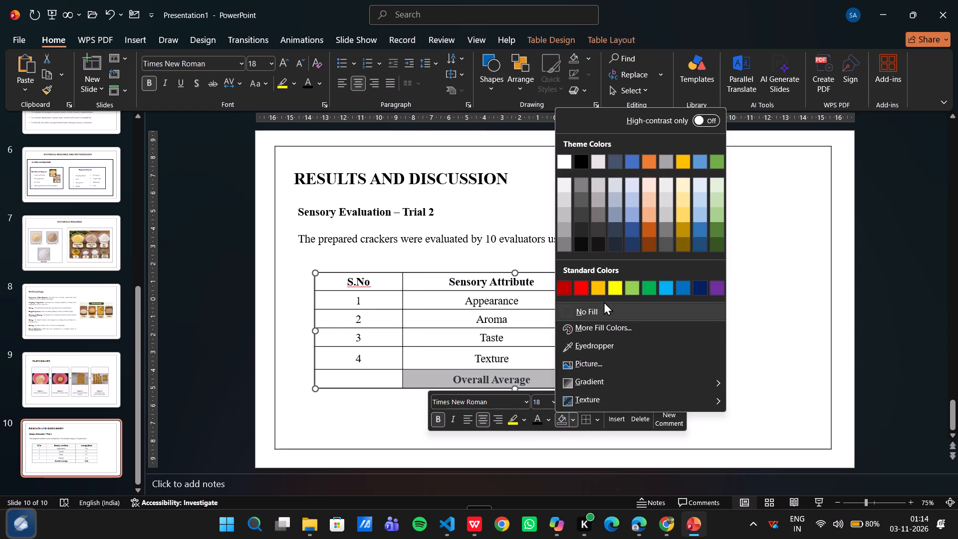
pyautogui.click(630, 291)
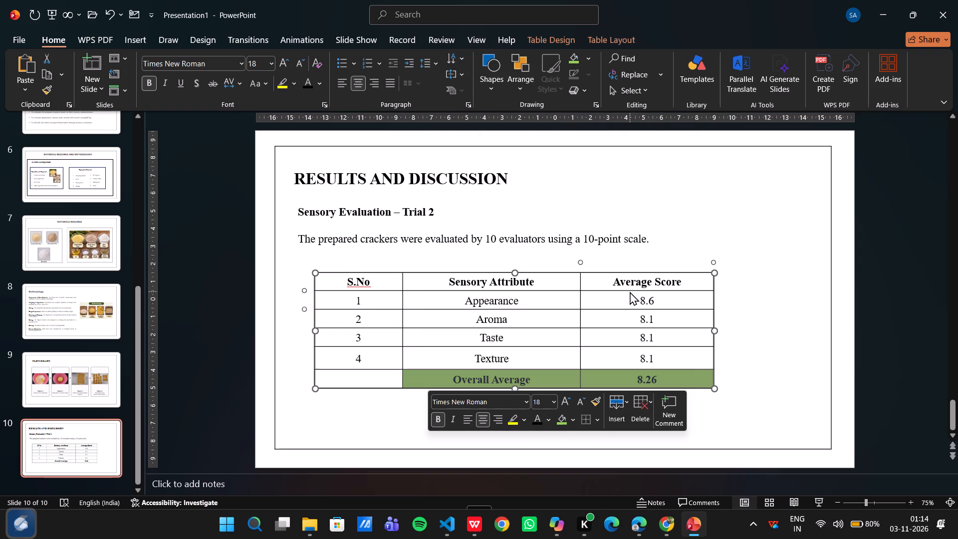
pyautogui.click(767, 380)
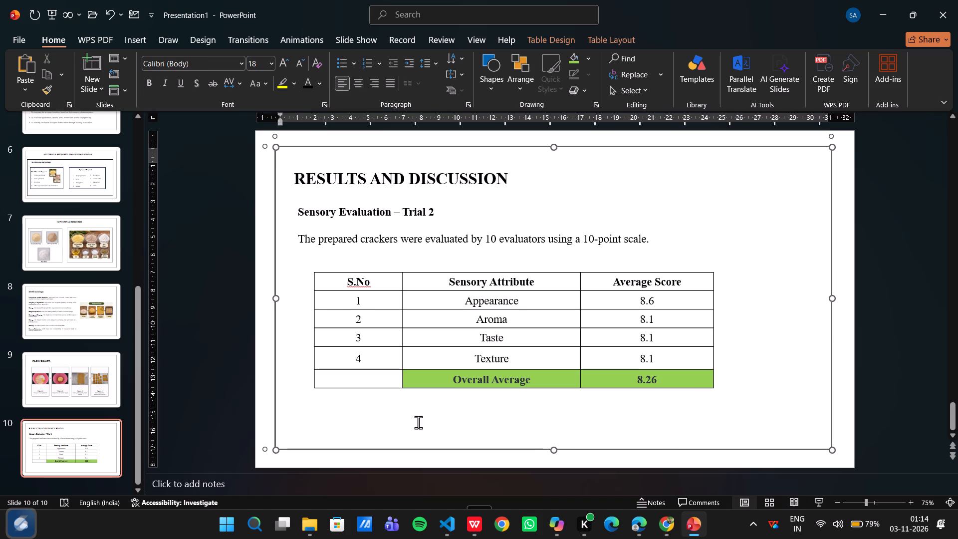
# Move the sensory score table about 1 cm to the right on the slide, keeping its height on the page.
pyautogui.click(345, 274)
pyautogui.moveTo(344, 271); pyautogui.dragTo(356, 272)
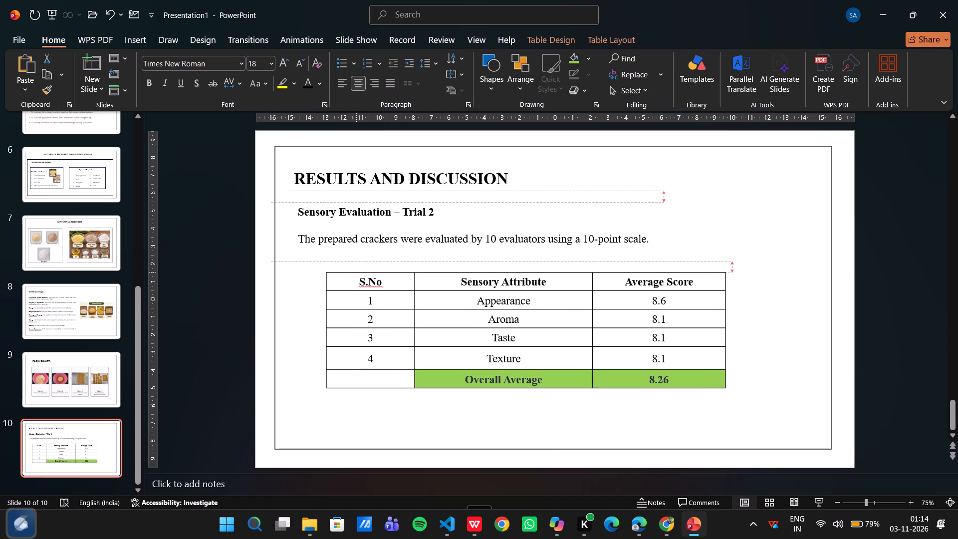
pyautogui.moveTo(356, 272); pyautogui.dragTo(353, 272)
pyautogui.moveTo(353, 272); pyautogui.dragTo(363, 273)
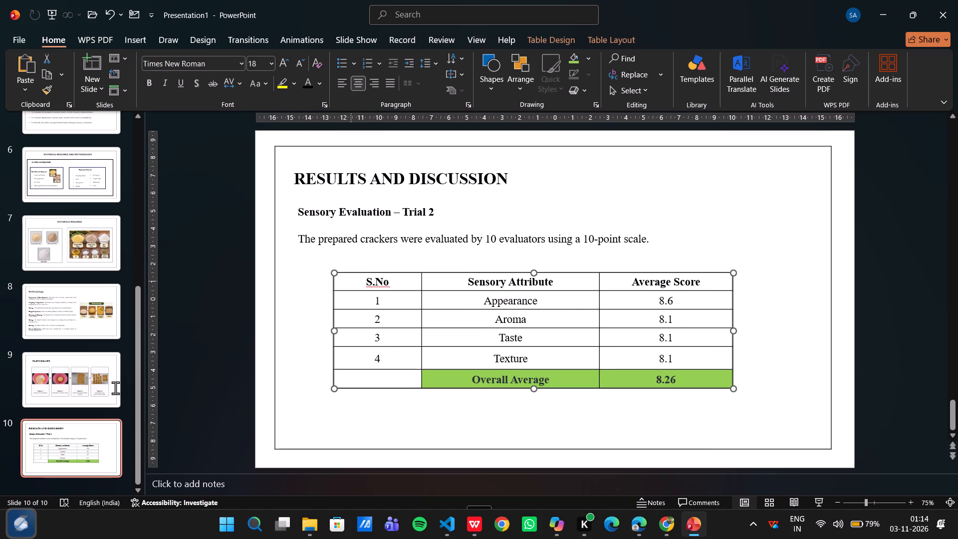
# Add a new slide with the Blank layout after the Results and Discussion slide.
pyautogui.scroll(-1, 76, 425)
pyautogui.click(76, 438)
pyautogui.scroll(-3, 76, 438)
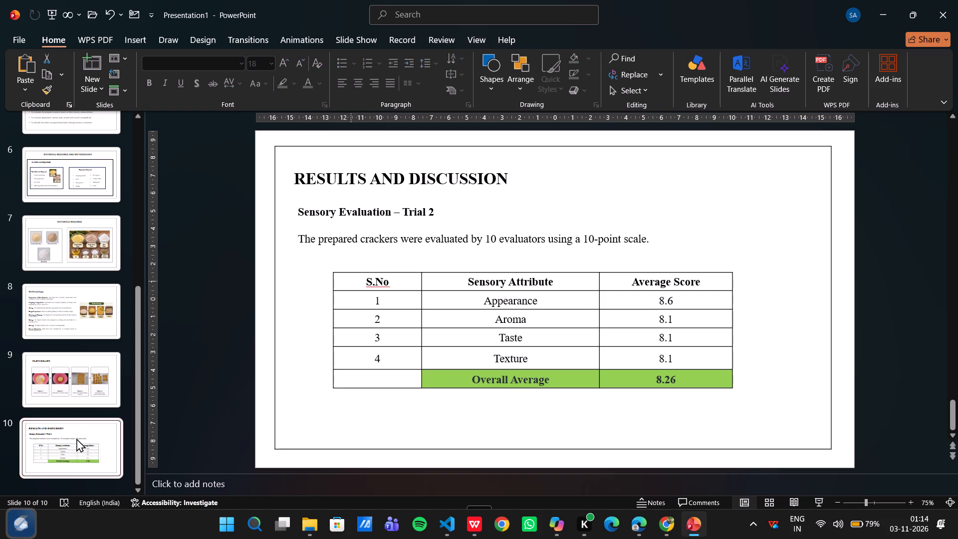
pyautogui.click(84, 89)
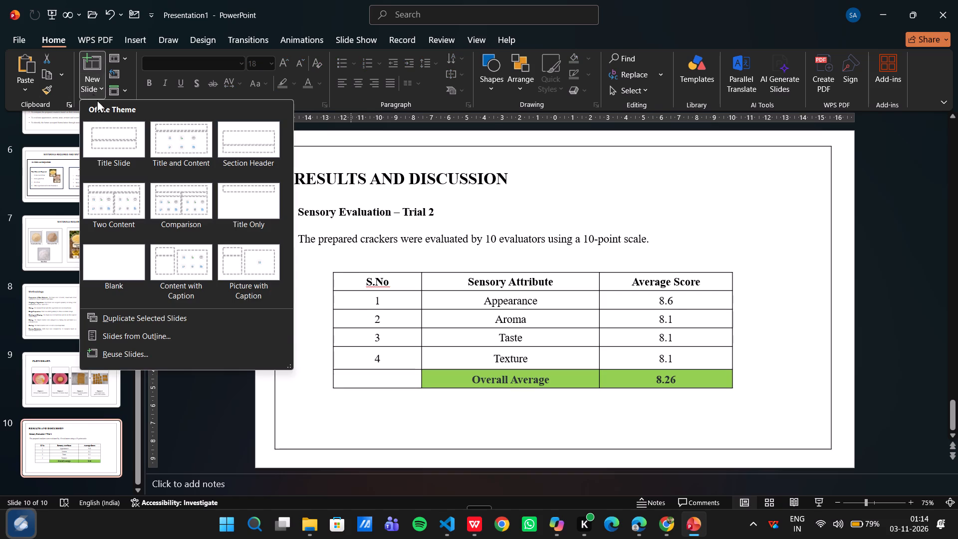
pyautogui.click(112, 276)
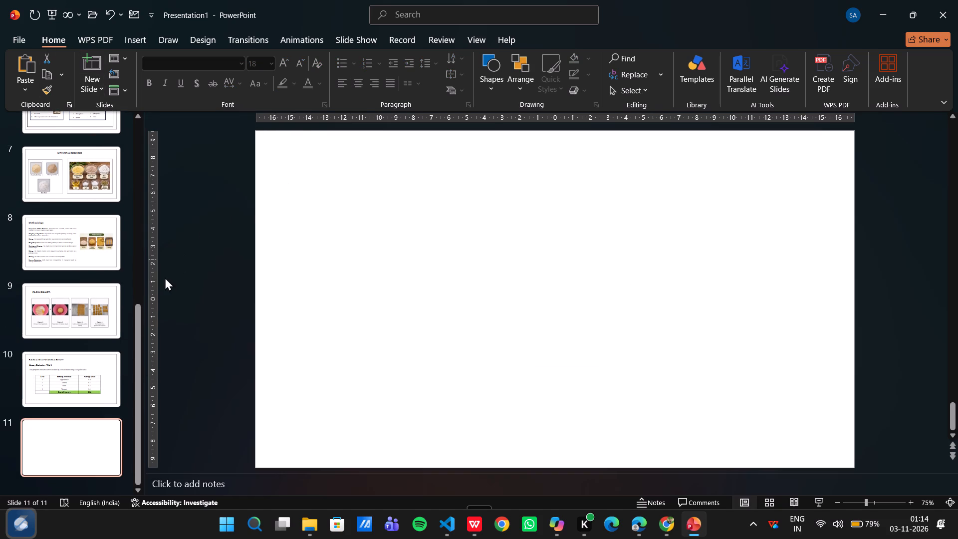
# Copy the rectangular border frame from slide 10 onto the blank slide 11.
pyautogui.click(118, 359)
pyautogui.click(297, 150)
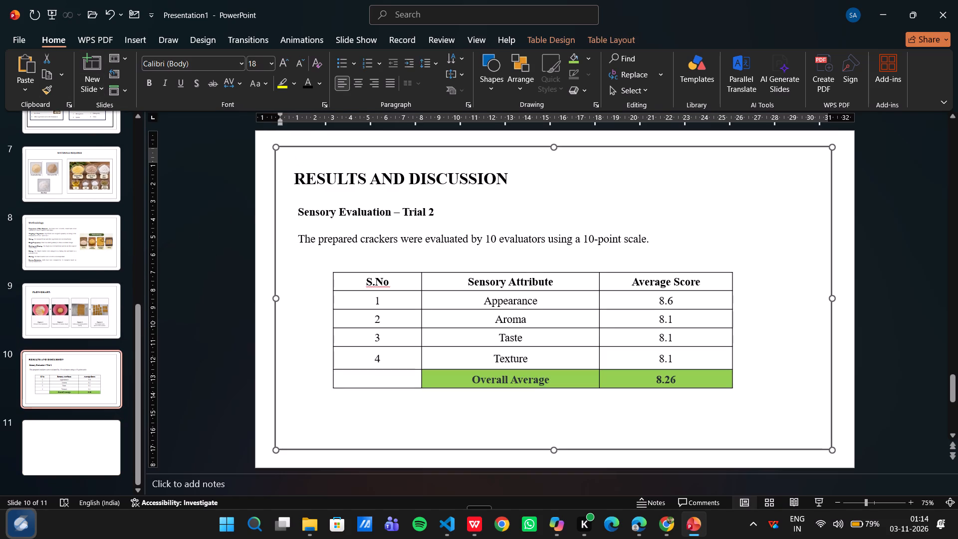
pyautogui.hotkey('ctrl', 'c')
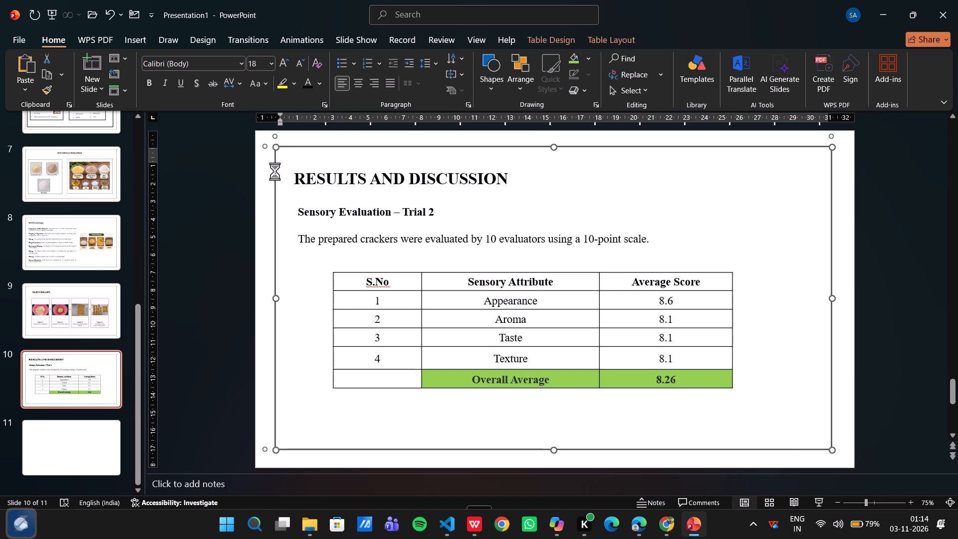
pyautogui.click(105, 436)
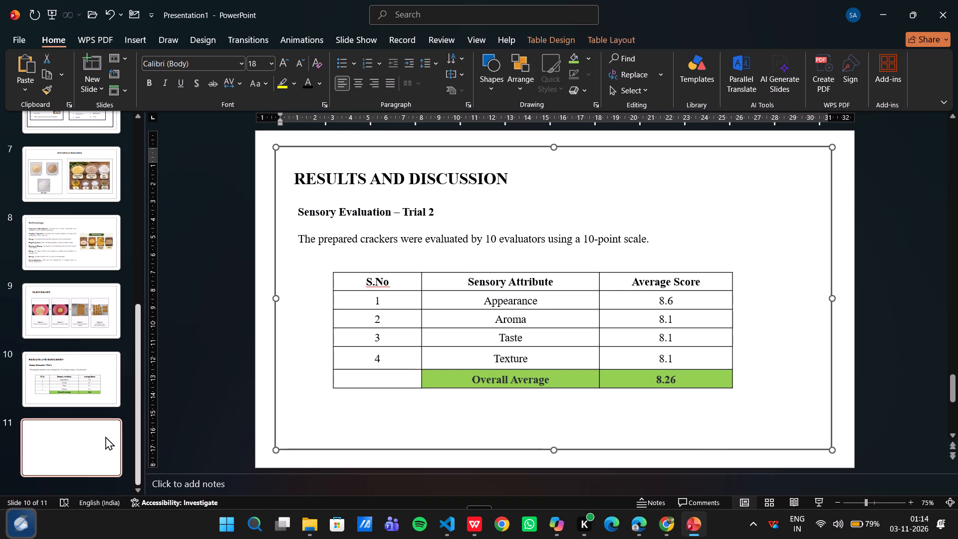
pyautogui.hotkey('ctrl', 'v')
# Switch to the Foxtail Millet Crackers document in WPS.
pyautogui.hotkey('alt', 'Tab')
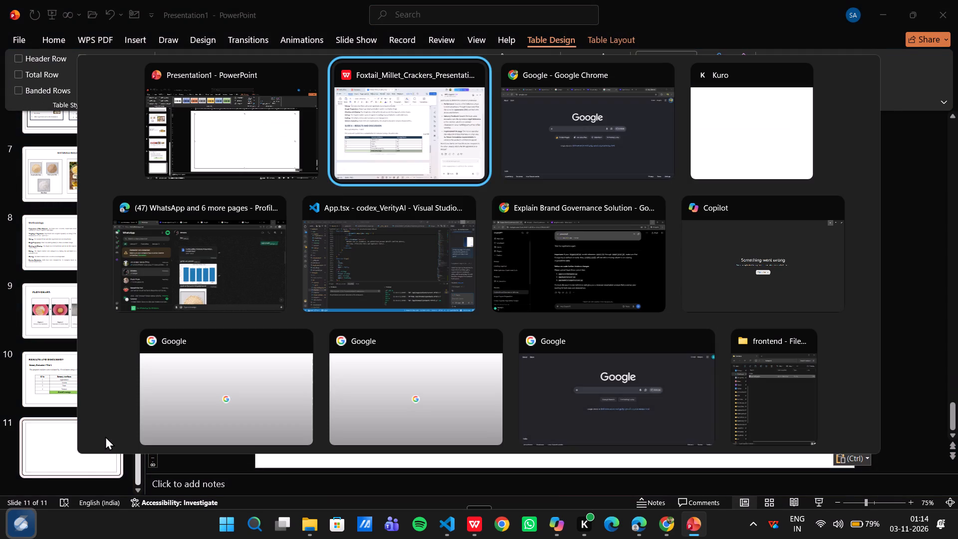
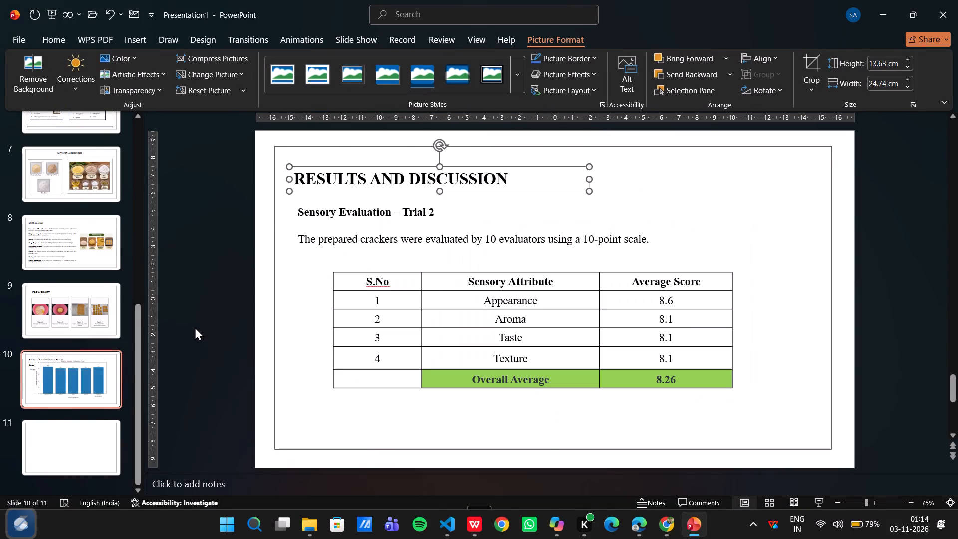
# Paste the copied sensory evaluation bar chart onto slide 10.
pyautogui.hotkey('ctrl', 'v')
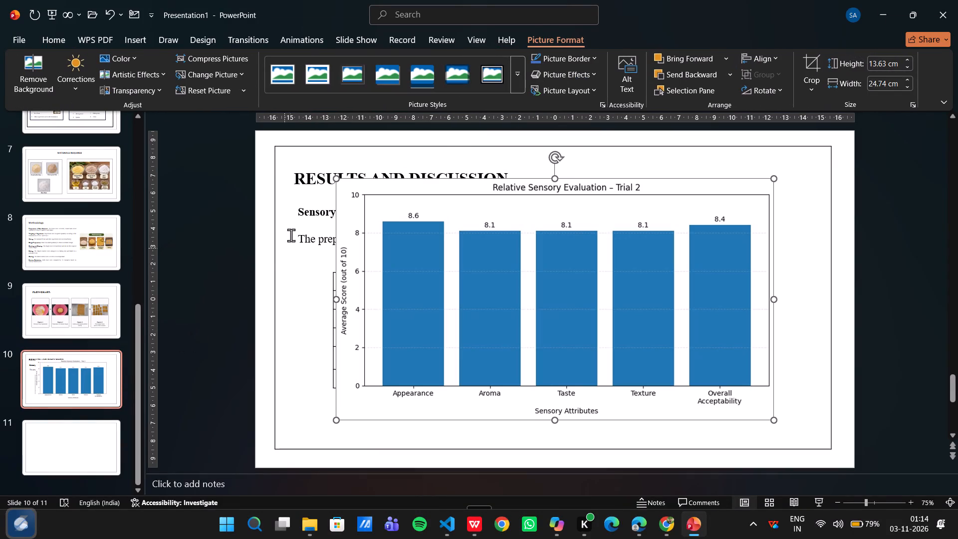
# Copy the RESULTS AND DISCUSSION heading from slide 10 onto slide 11, deleting the misplaced bar chart from slide 10.
pyautogui.click(301, 189)
pyautogui.hotkey('ctrl', 'c')
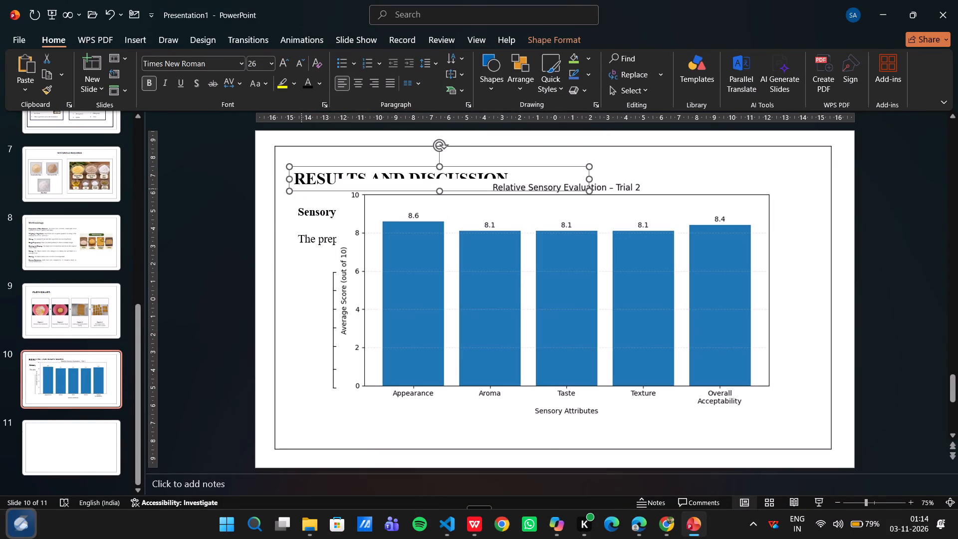
pyautogui.click(374, 223)
pyautogui.press('BackSpace')
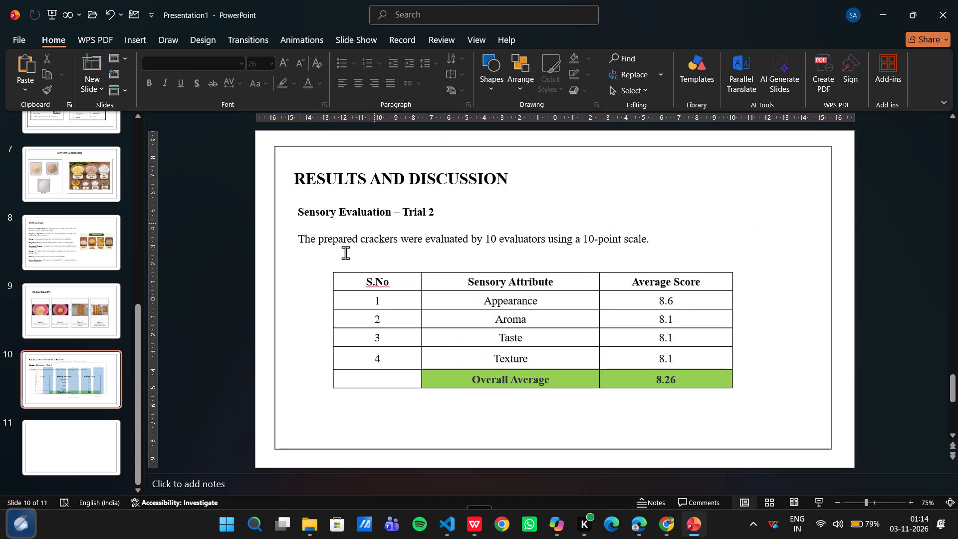
pyautogui.click(93, 447)
pyautogui.click(374, 295)
pyautogui.hotkey('ctrl', 'v')
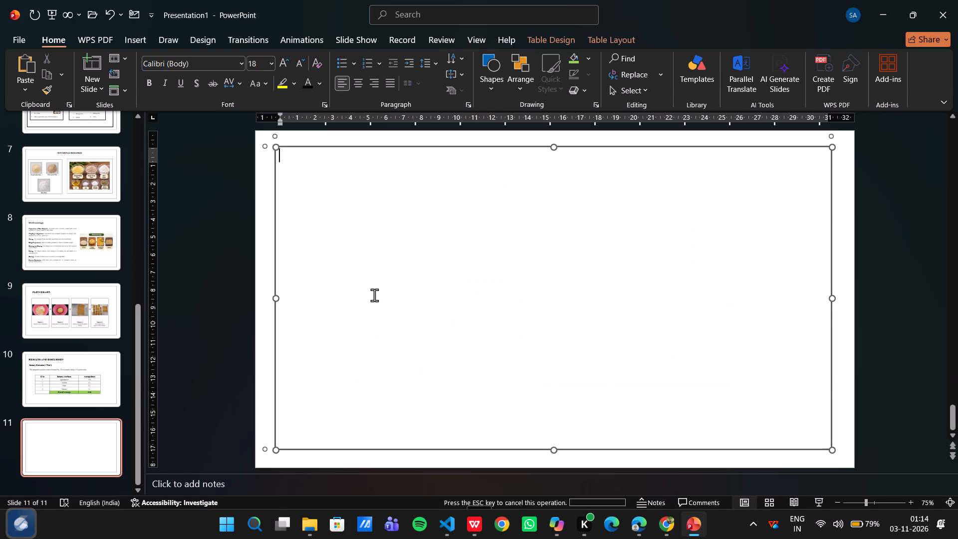
pyautogui.click(373, 310)
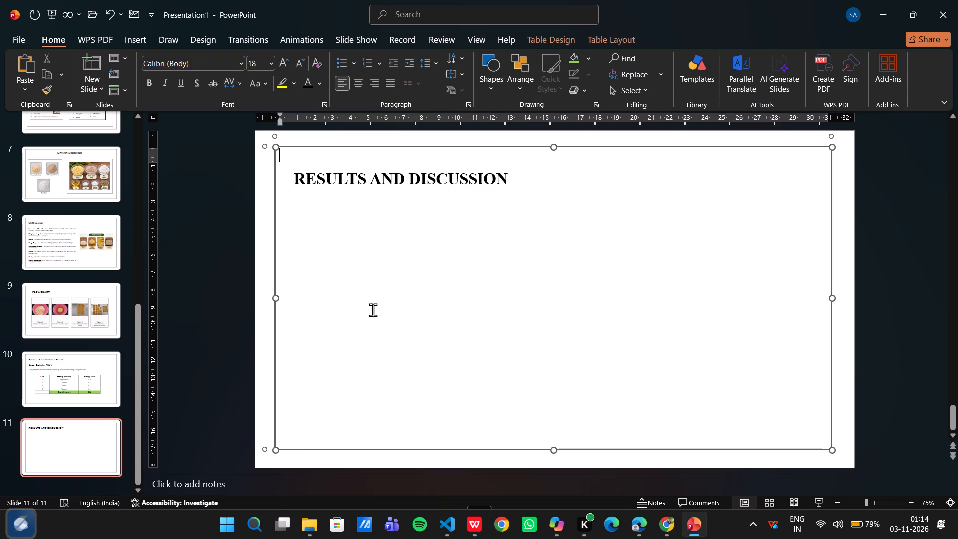
# Paste the Relative Sensory Evaluation – Trial 2 bar chart from the clipboard history onto slide 11 and place it below the heading.
pyautogui.press('super+b')
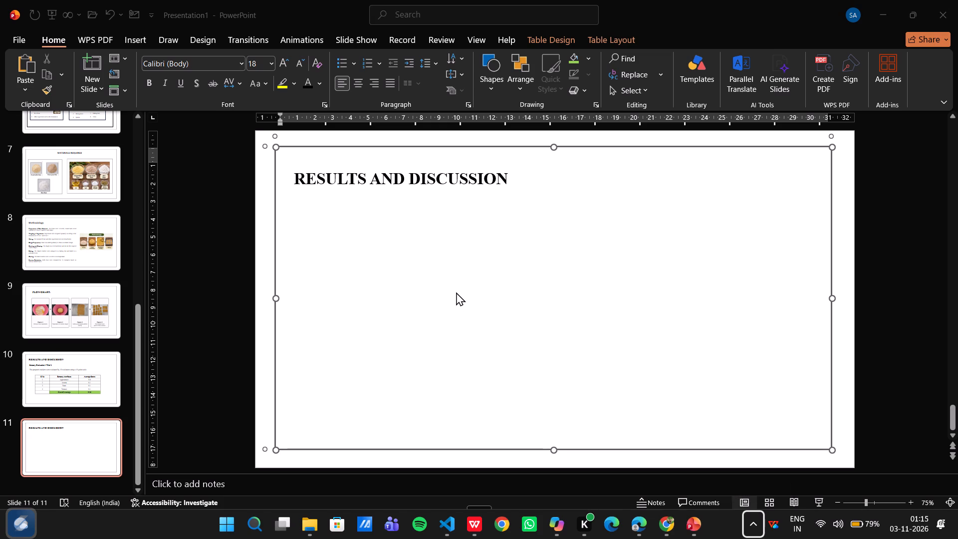
pyautogui.press('super+v')
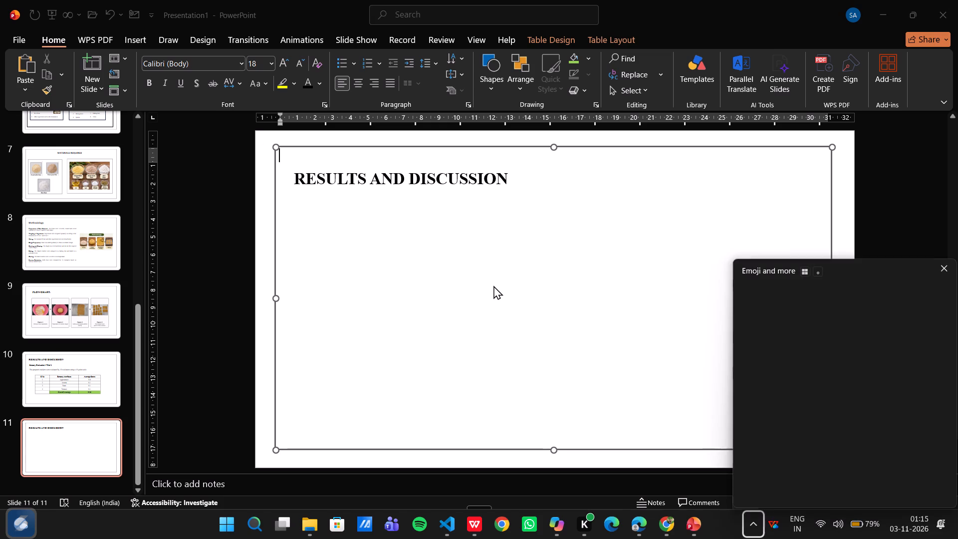
pyautogui.click(493, 285)
pyautogui.click(666, 350)
pyautogui.press('super+v')
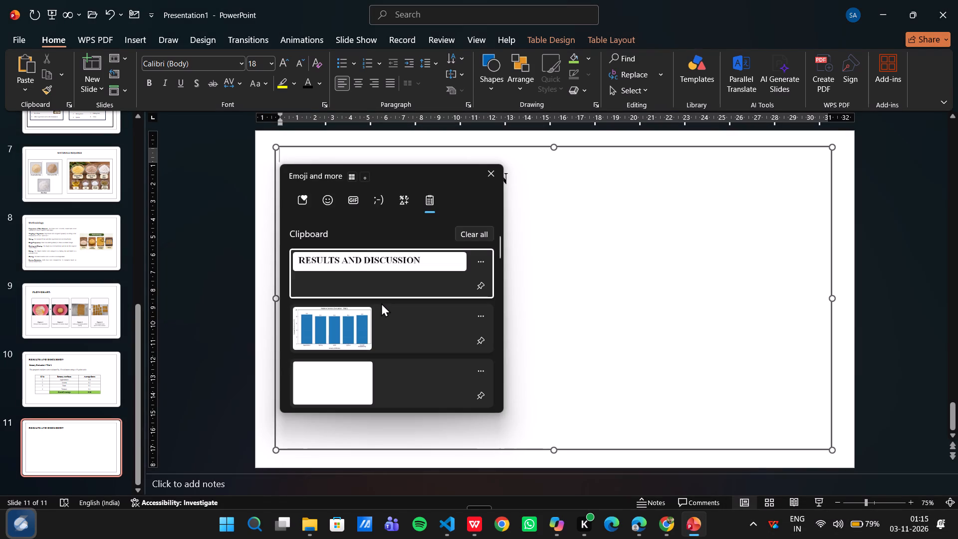
pyautogui.click(376, 320)
pyautogui.hotkey('ctrl', 'v')
pyautogui.moveTo(513, 297); pyautogui.dragTo(501, 321)
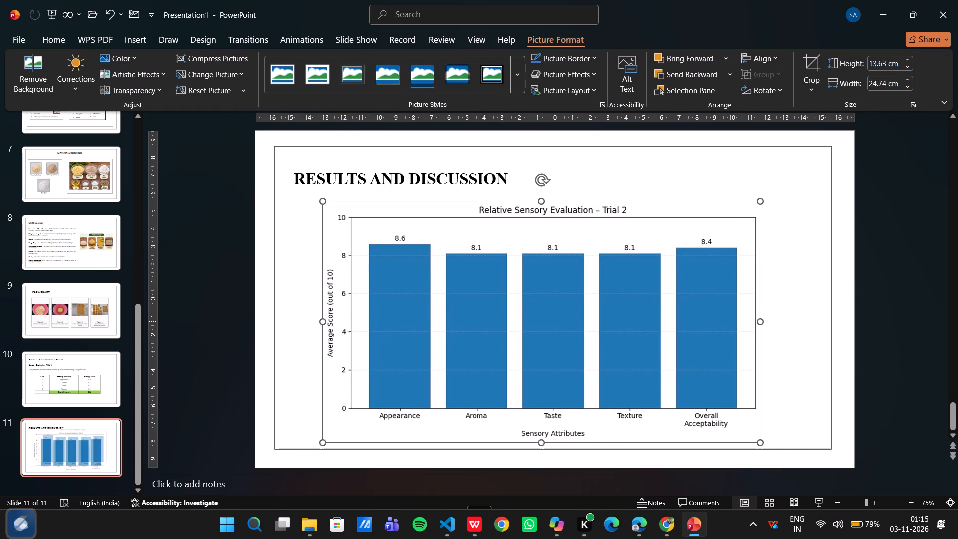
# Shorten the slide 11 frame slightly, reduce the chart's height to 12.75 cm at unchanged width, and nudge it slightly left.
pyautogui.click(542, 448)
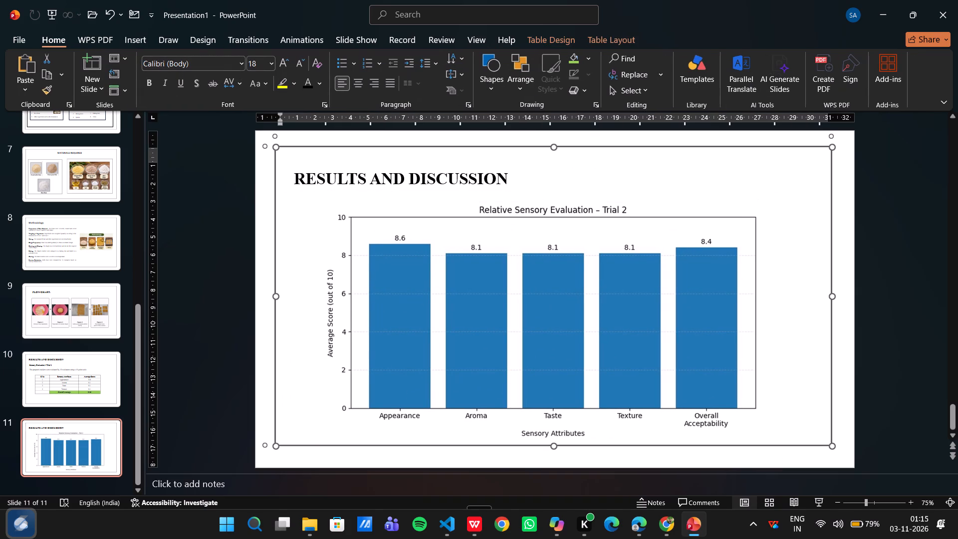
pyautogui.click(550, 430)
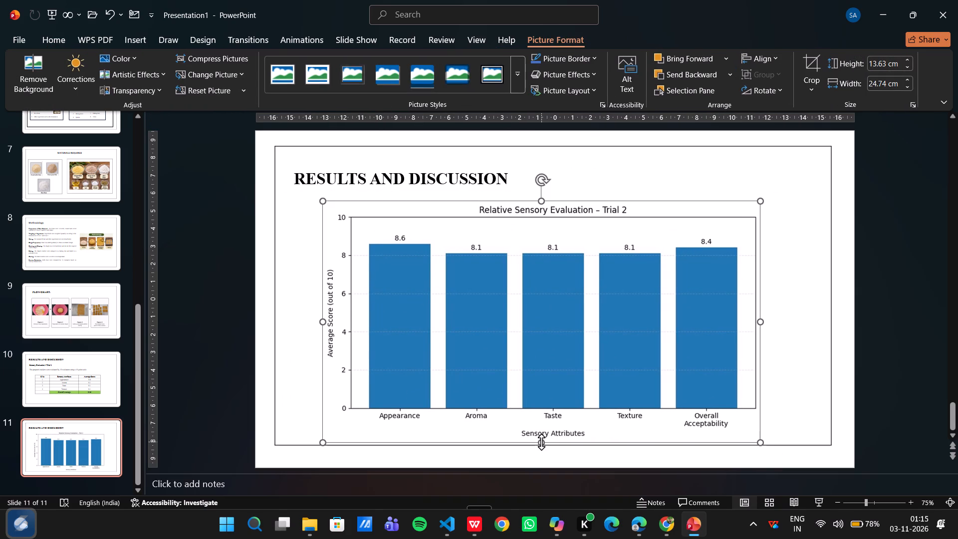
pyautogui.moveTo(541, 440); pyautogui.dragTo(541, 428)
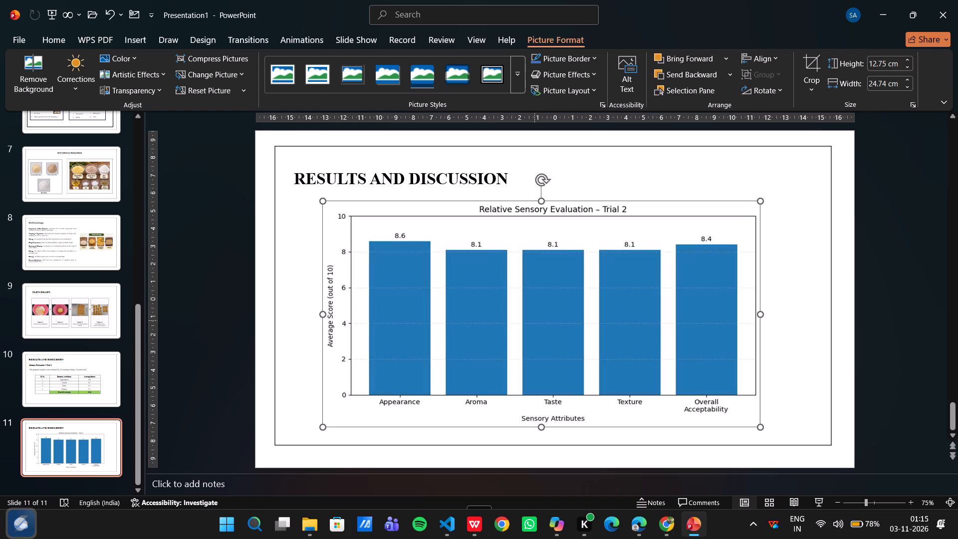
pyautogui.click(534, 320)
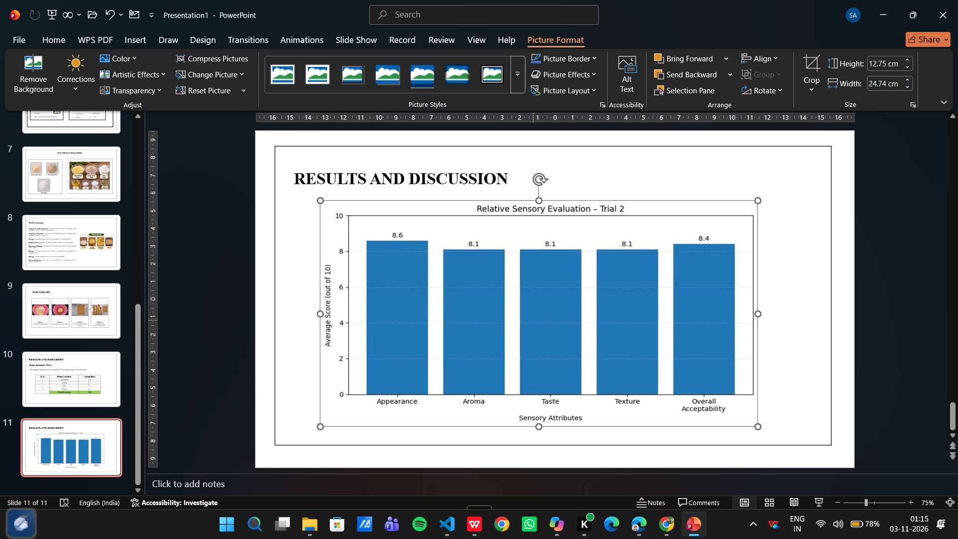
pyautogui.click(797, 350)
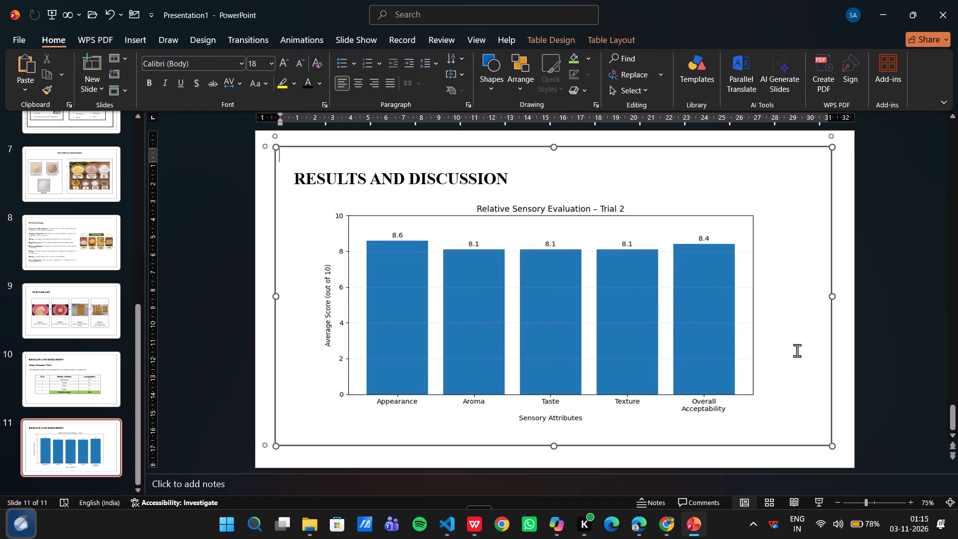
# Add a new slide with the Blank layout after slide 11.
pyautogui.click(101, 442)
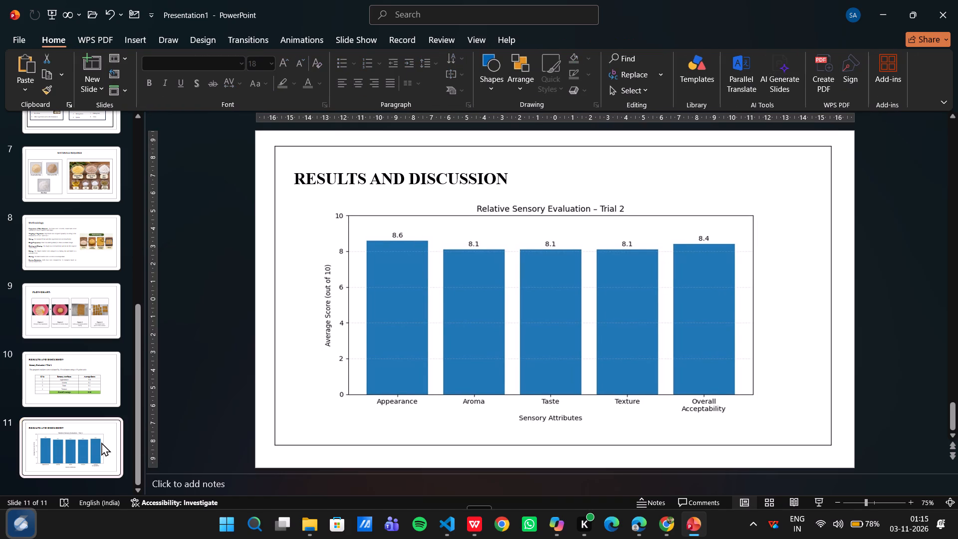
pyautogui.click(101, 92)
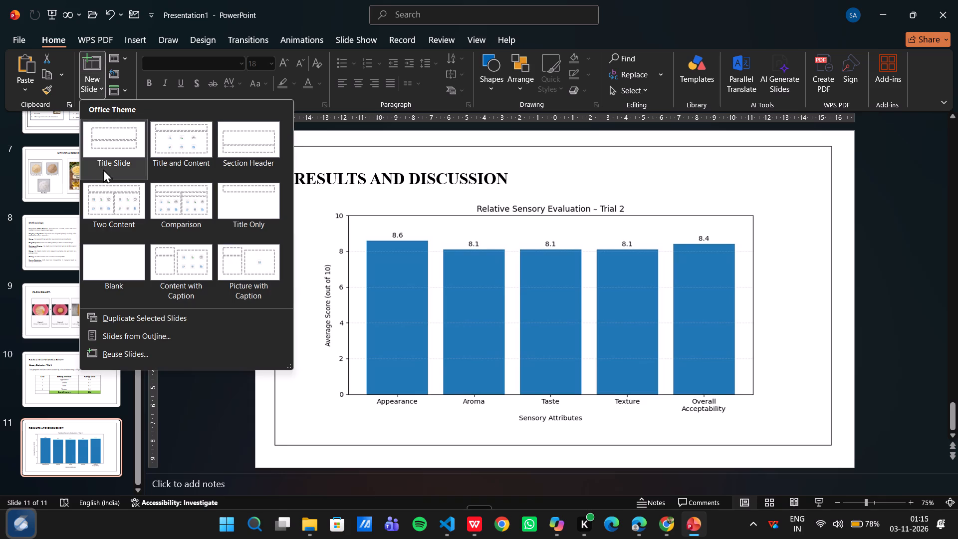
pyautogui.click(124, 261)
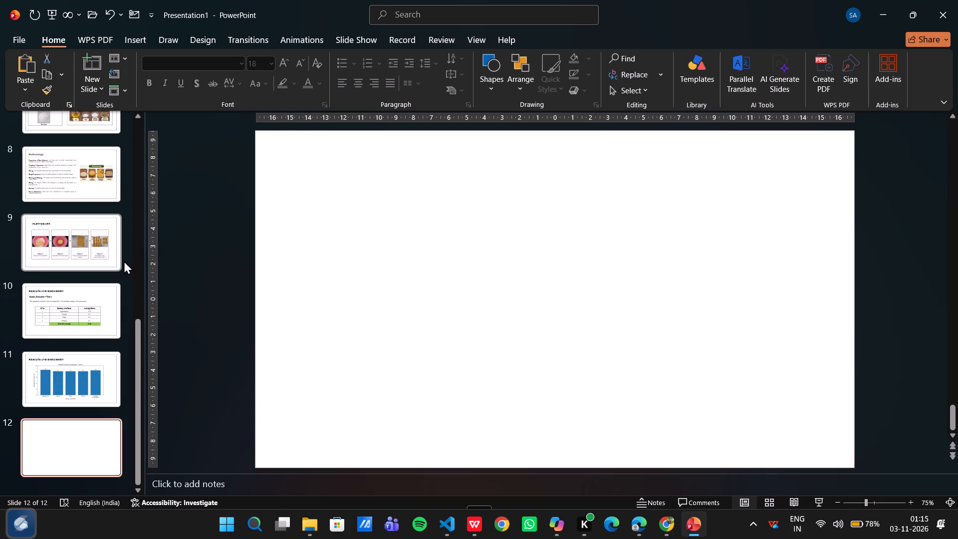
# Copy the Slide 7 heading text USES AND FUTURE OUTCOMES from the WPS document and return to the PowerPoint presentation.
pyautogui.hotkey('alt', 'Tab')
pyautogui.hotkey('alt', 'Tab')
pyautogui.scroll(-2, 138, 310)
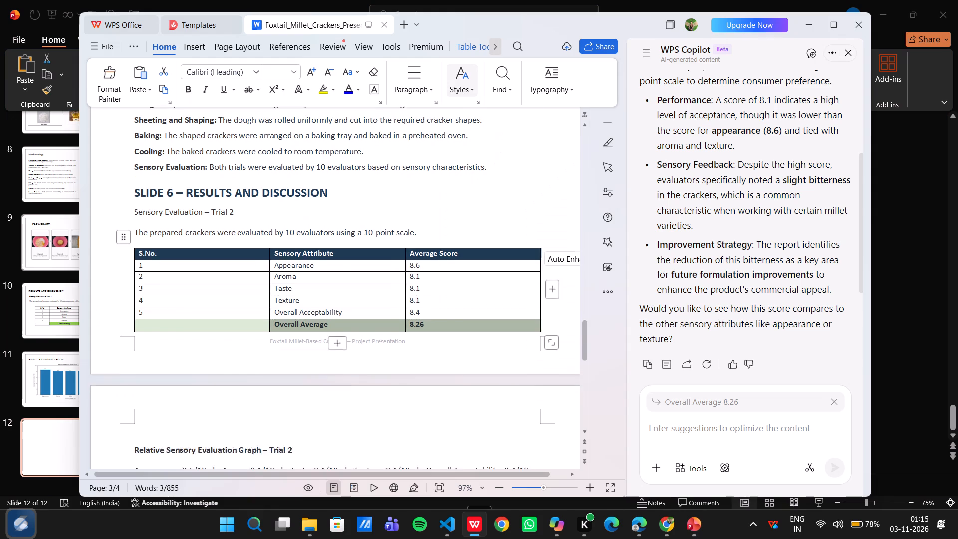
pyautogui.scroll(-1, 138, 310)
pyautogui.scroll(-2, 194, 335)
pyautogui.moveTo(186, 275); pyautogui.dragTo(354, 275)
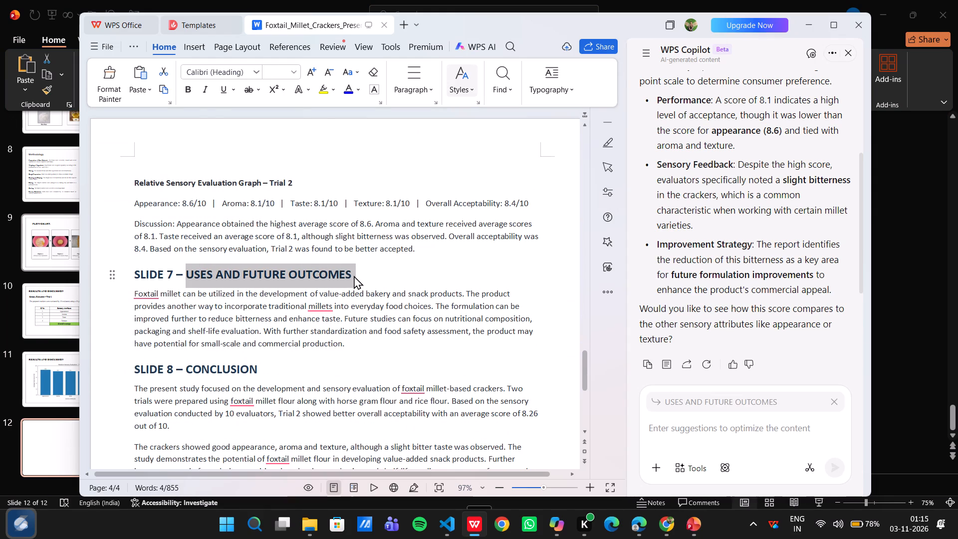
pyautogui.hotkey('ctrl', 'c')
pyautogui.hotkey('alt', 'Tab')
# Copy the rectangular border frame from slide 11 onto the blank slide 12.
pyautogui.click(343, 195)
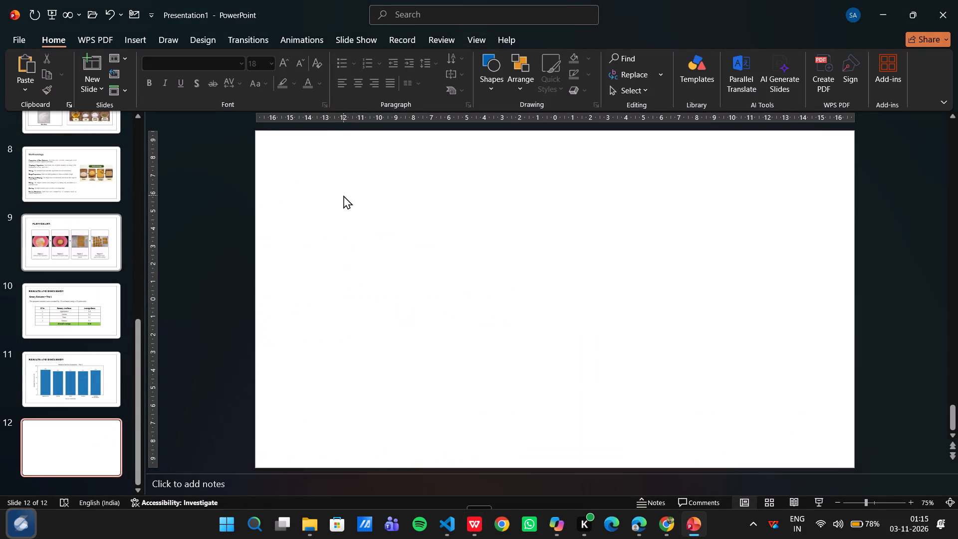
pyautogui.click(101, 372)
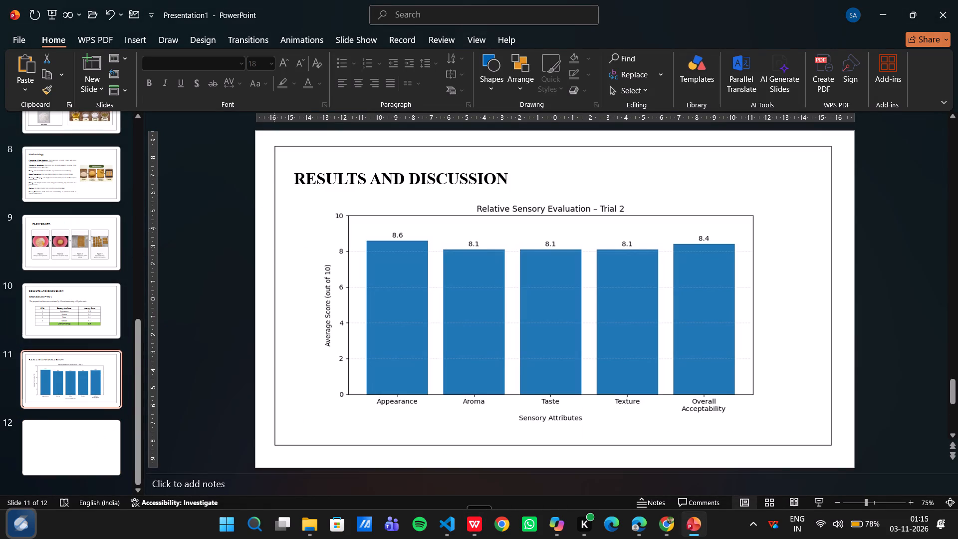
pyautogui.click(275, 228)
pyautogui.click(275, 228)
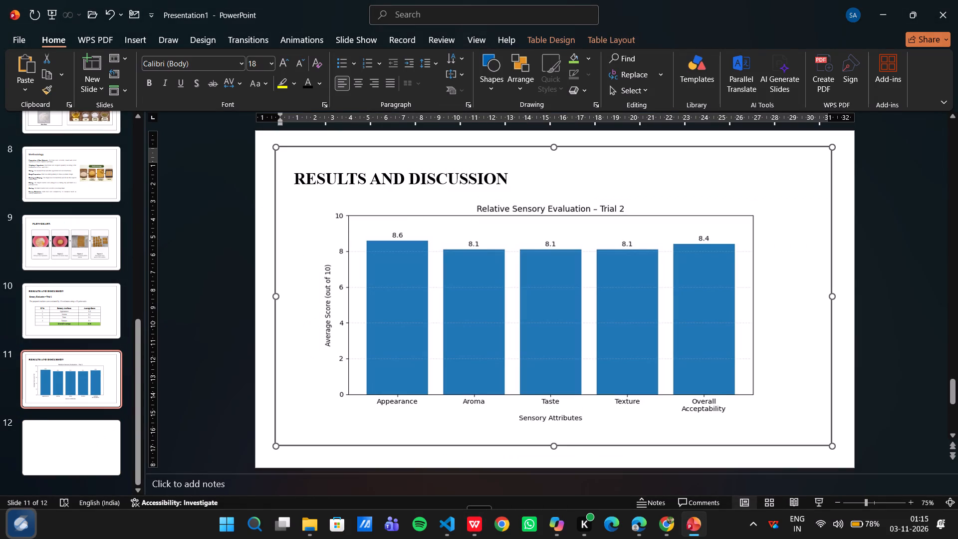
pyautogui.hotkey('ctrl', 'c')
pyautogui.click(76, 431)
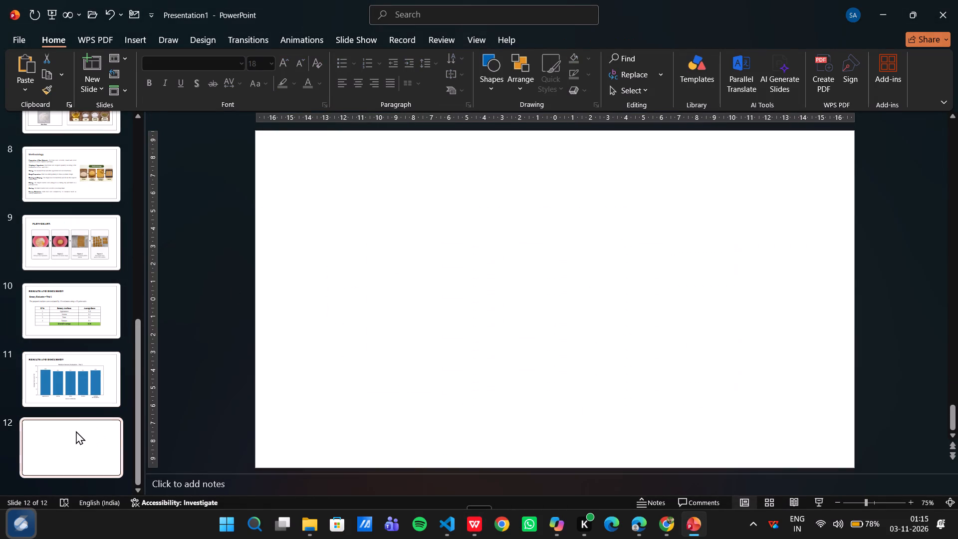
pyautogui.hotkey('ctrl', 'v')
pyautogui.click(208, 386)
pyautogui.click(440, 306)
pyautogui.hotkey('ctrl', 'v')
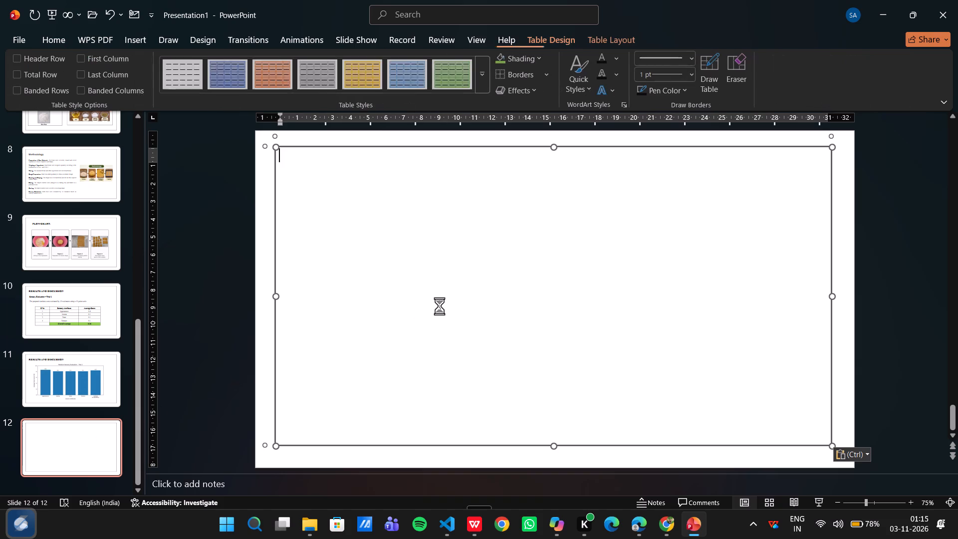
pyautogui.click(440, 306)
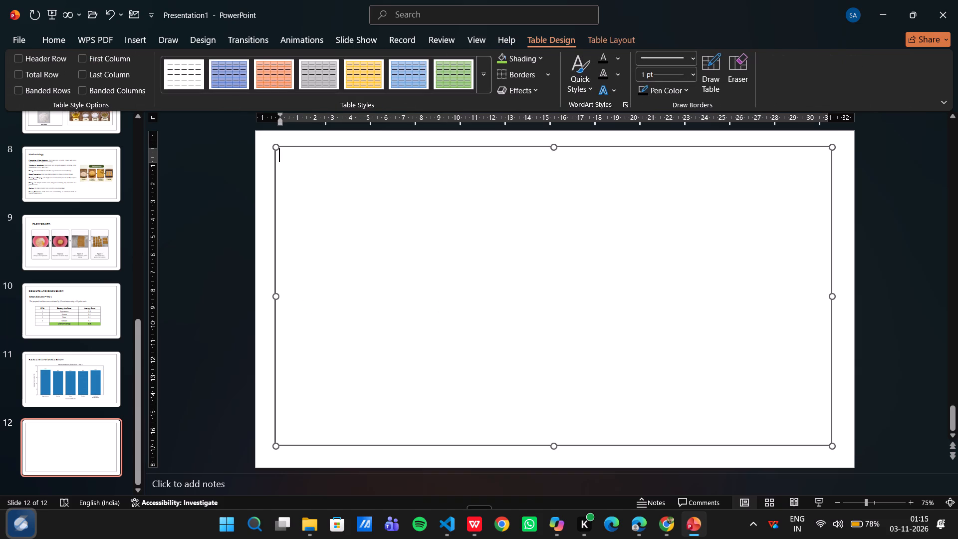
# Paste the USES AND FUTURE OUTCOMES heading from the clipboard history onto slide 12 and place it near the frame's upper-left corner.
pyautogui.rightClick(275, 279)
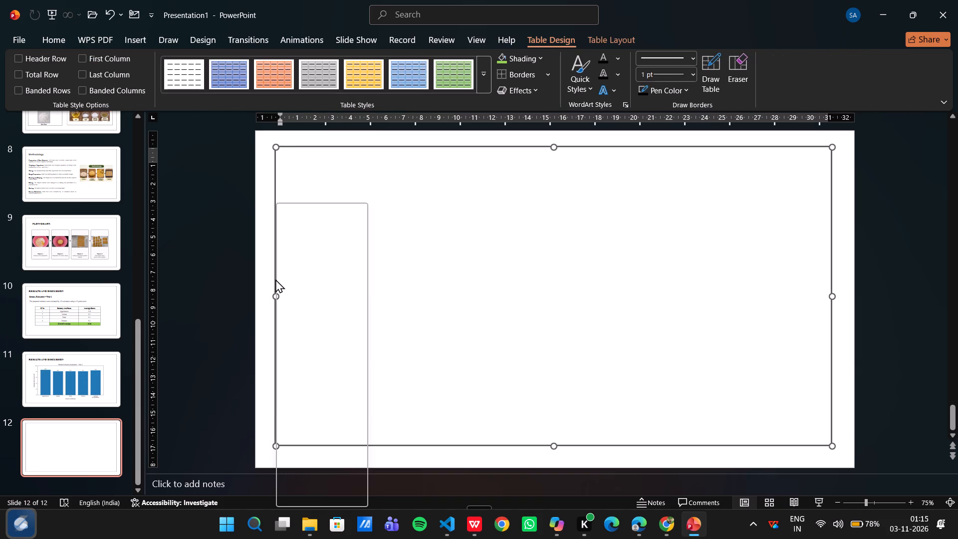
pyautogui.click(444, 315)
pyautogui.press('super+v')
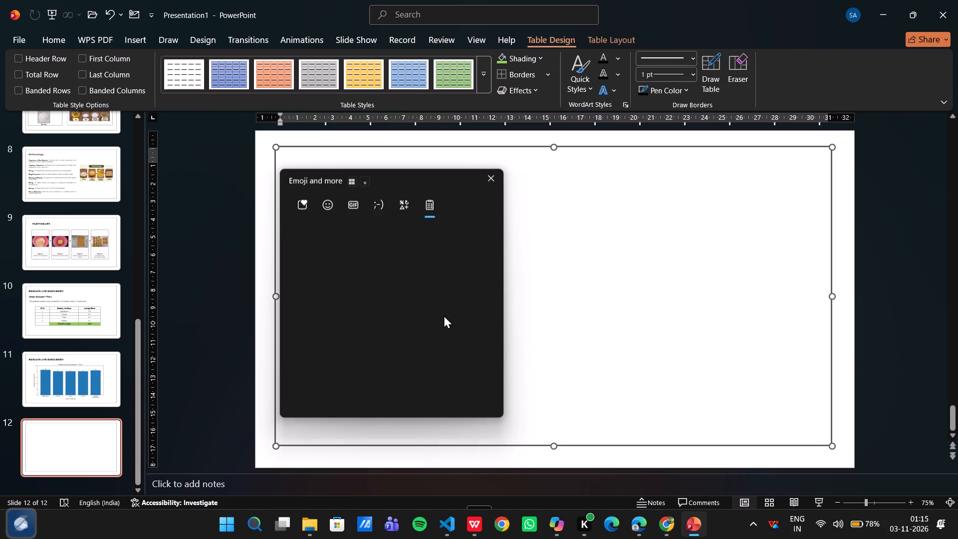
pyautogui.click(382, 314)
pyautogui.hotkey('ctrl', 'v')
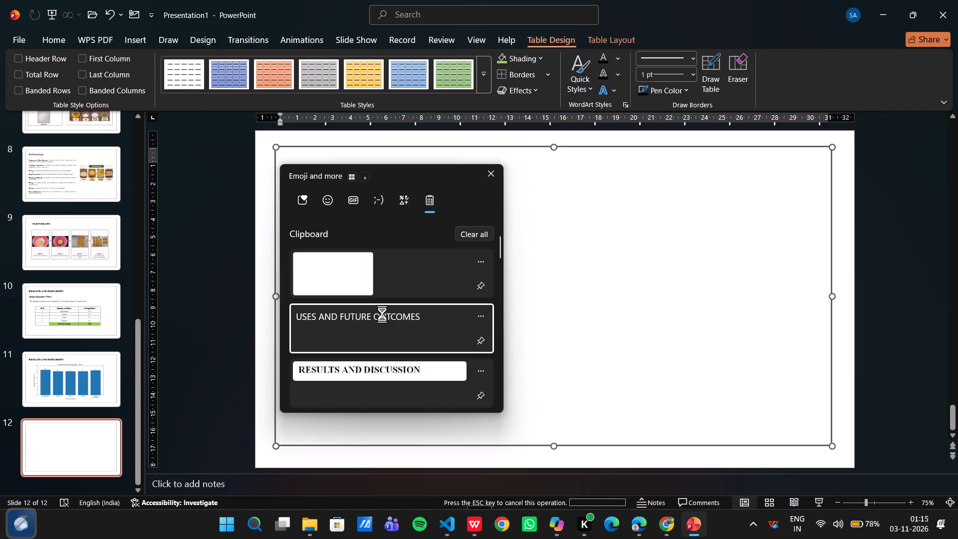
pyautogui.moveTo(439, 309); pyautogui.dragTo(366, 259)
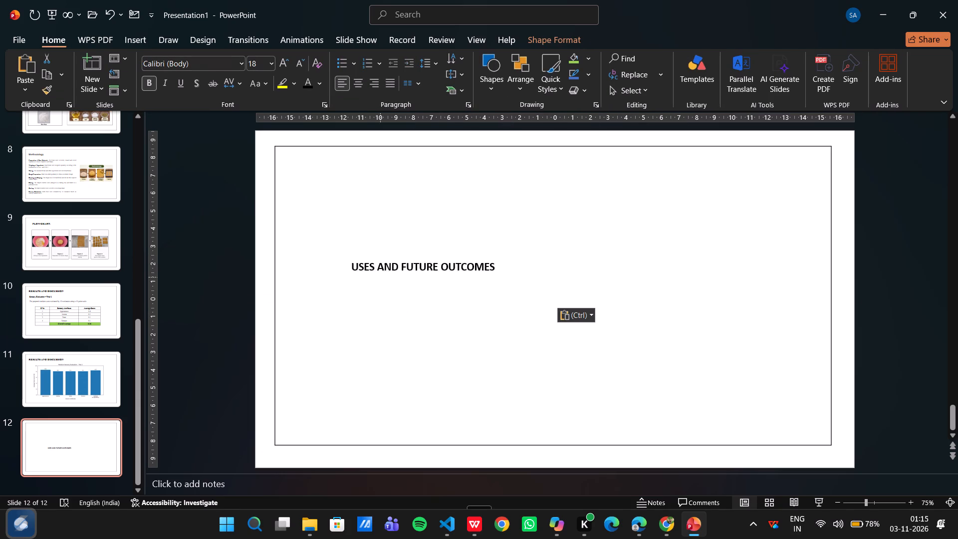
pyautogui.moveTo(366, 259); pyautogui.dragTo(340, 214)
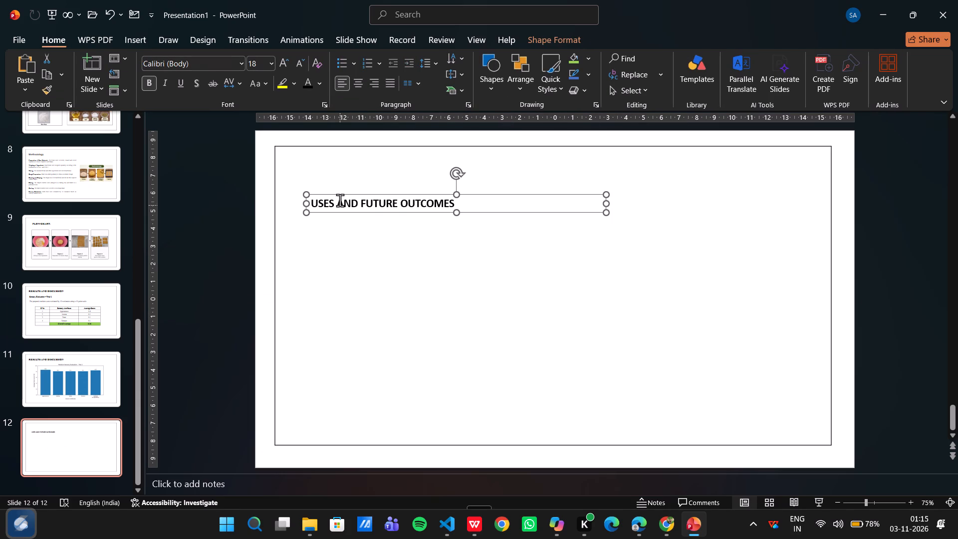
# Set the USES AND FUTURE OUTCOMES heading to 26 pt and move it about 1 cm up and slightly left.
pyautogui.click(340, 199)
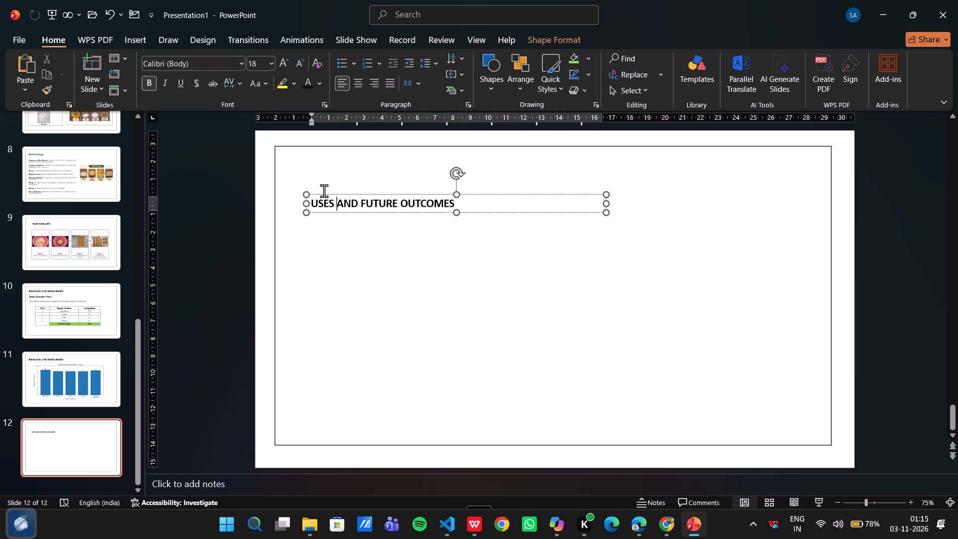
pyautogui.click(332, 203)
pyautogui.hotkey('ctrl', 'a')
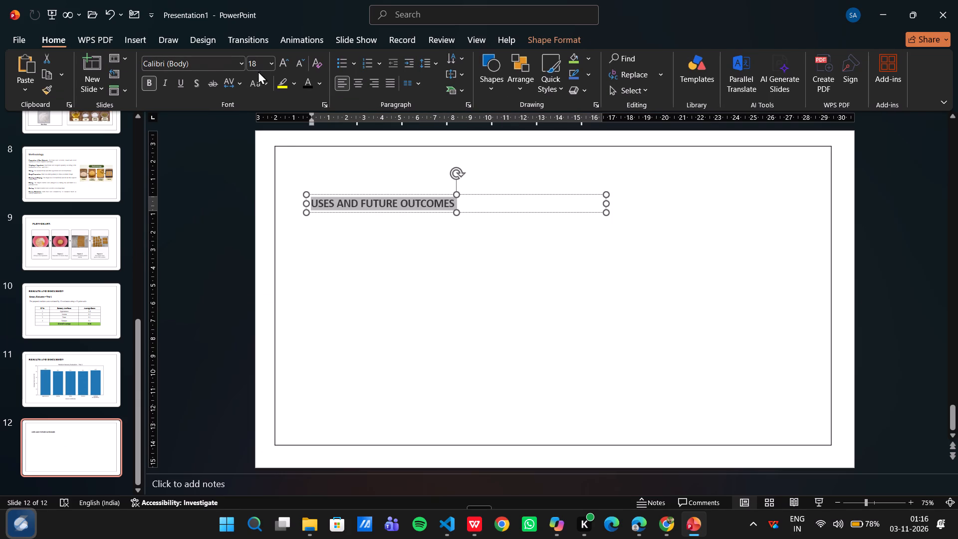
pyautogui.click(260, 66)
pyautogui.write('26')
pyautogui.press('Return')
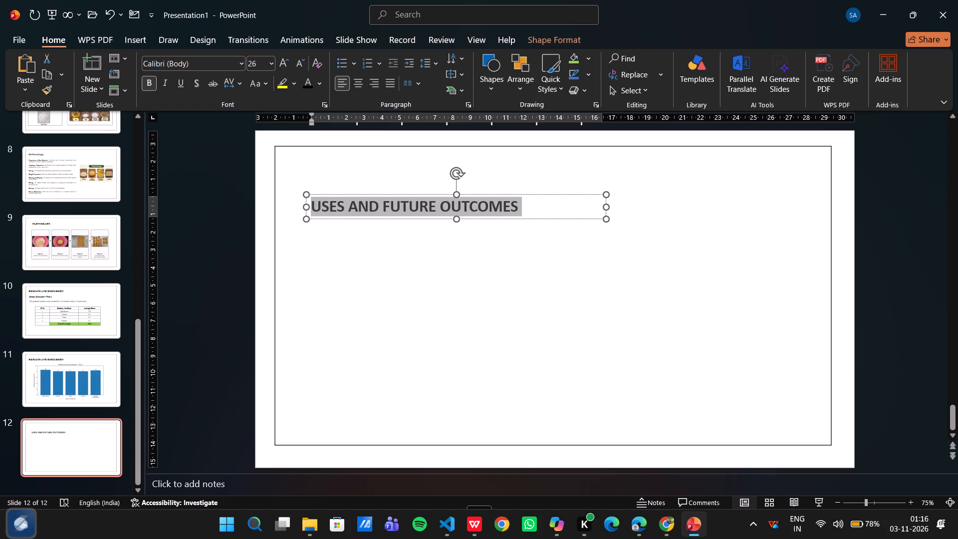
pyautogui.moveTo(344, 217); pyautogui.dragTo(333, 199)
pyautogui.click(341, 232)
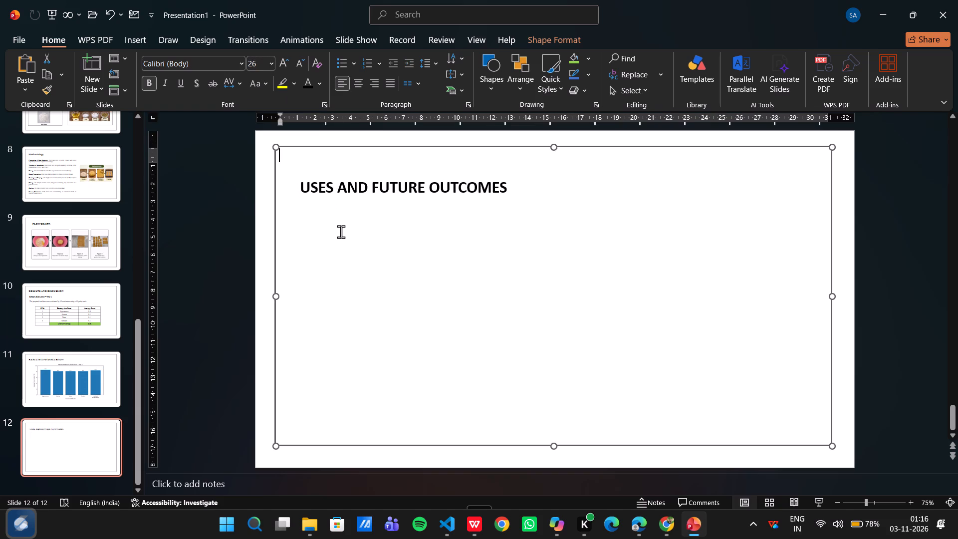
# Copy the body paragraph under the Slide 7 heading in the WPS document and return to the PowerPoint presentation.
pyautogui.hotkey('alt', 'Tab')
pyautogui.scroll(-1, 376, 299)
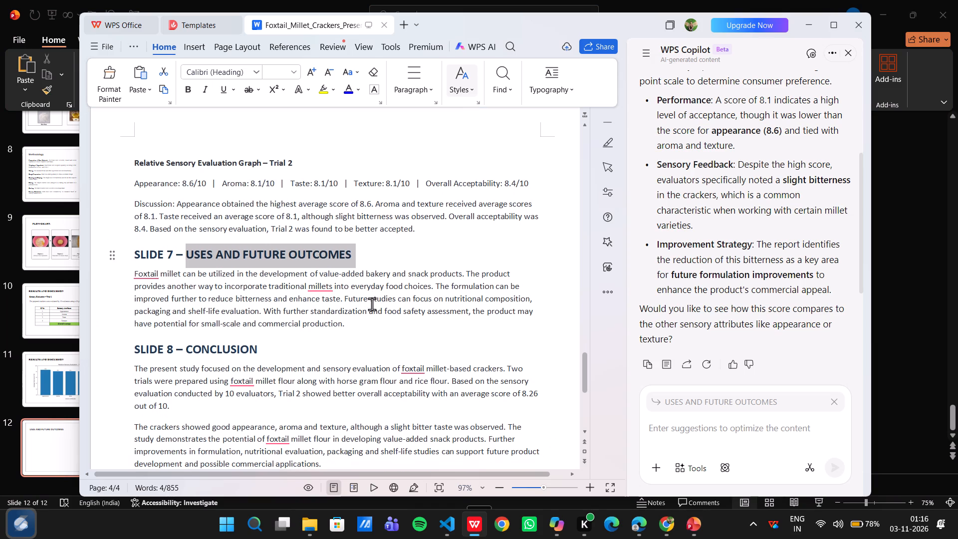
pyautogui.moveTo(364, 325); pyautogui.dragTo(133, 273)
pyautogui.hotkey('ctrl', 'c')
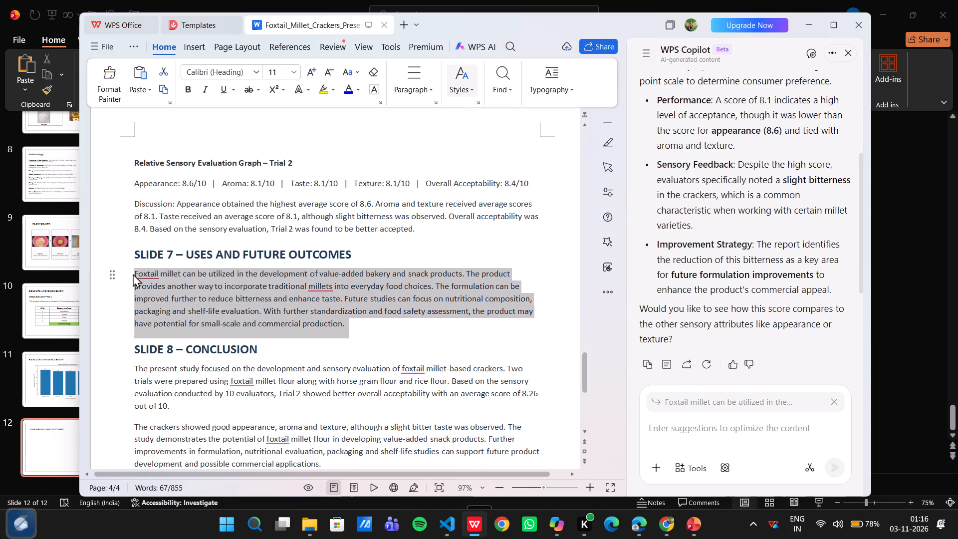
pyautogui.hotkey('alt', 'Tab')
# Paste the copied paragraph into a new text box below the USES AND FUTURE OUTCOMES heading and widen the box to about 18 cm.
pyautogui.click(357, 282)
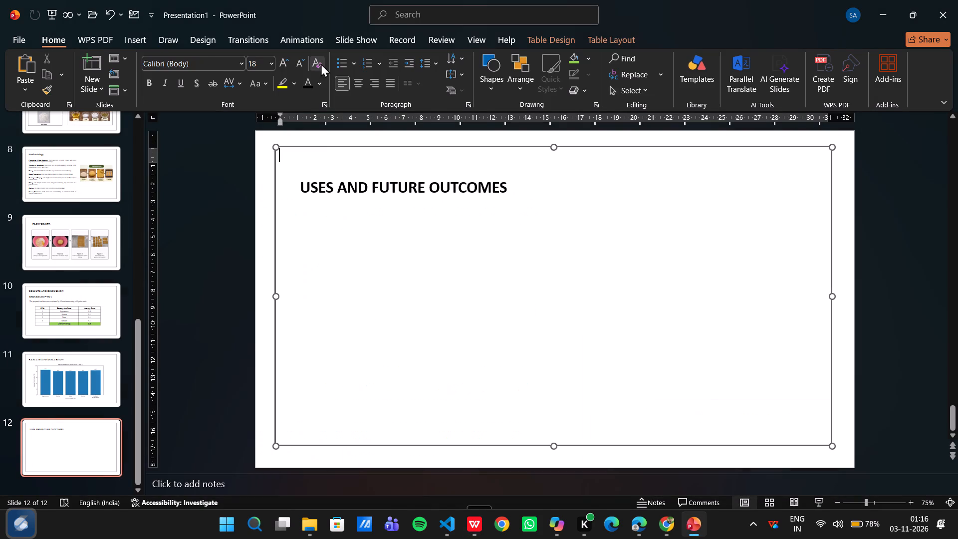
pyautogui.click(139, 40)
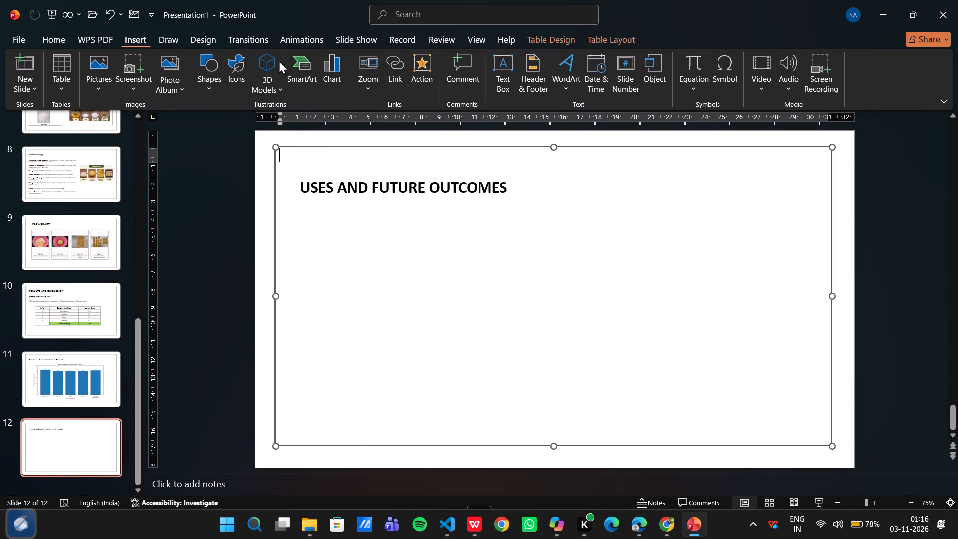
pyautogui.click(510, 80)
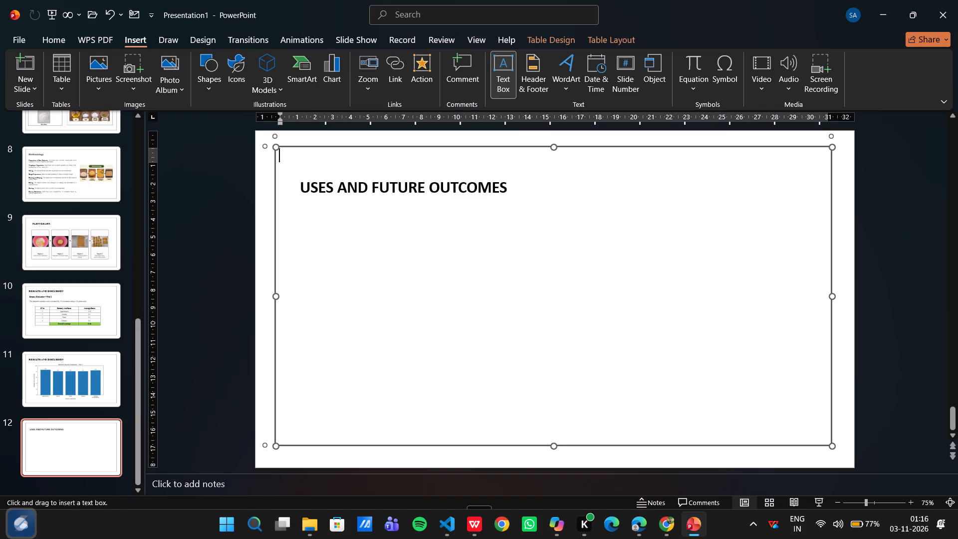
pyautogui.moveTo(302, 219); pyautogui.dragTo(508, 312)
pyautogui.hotkey('ctrl', 'v')
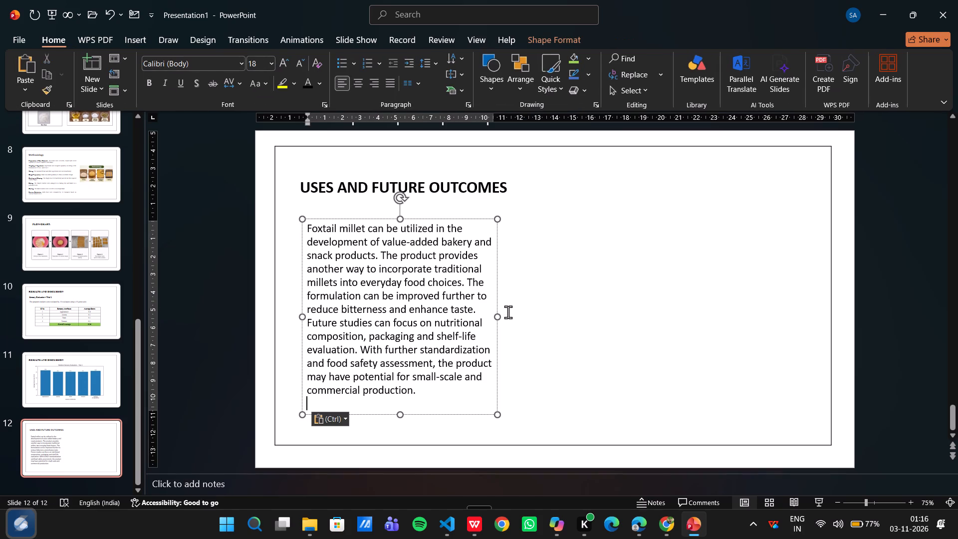
pyautogui.moveTo(499, 313); pyautogui.dragTo(624, 306)
# Set the font of the entire Foxtail millet paragraph on slide 12 to Times New Roman.
pyautogui.keyDown('ctrl'); pyautogui.click(572, 293); pyautogui.keyUp('ctrl')
pyautogui.hotkey('ctrl', 'a')
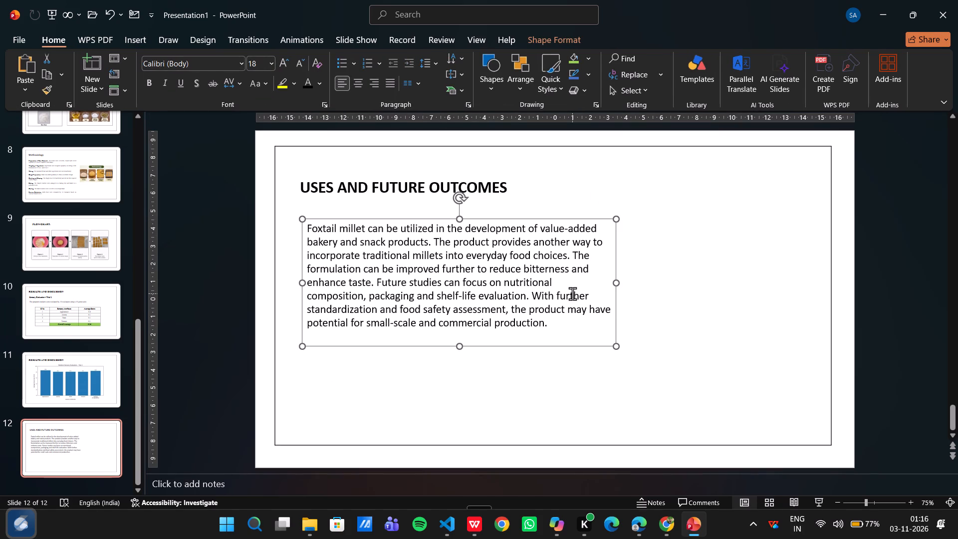
pyautogui.hotkey('ctrl', 'a')
pyautogui.doubleClick(512, 285)
pyautogui.hotkey('ctrl', 'a')
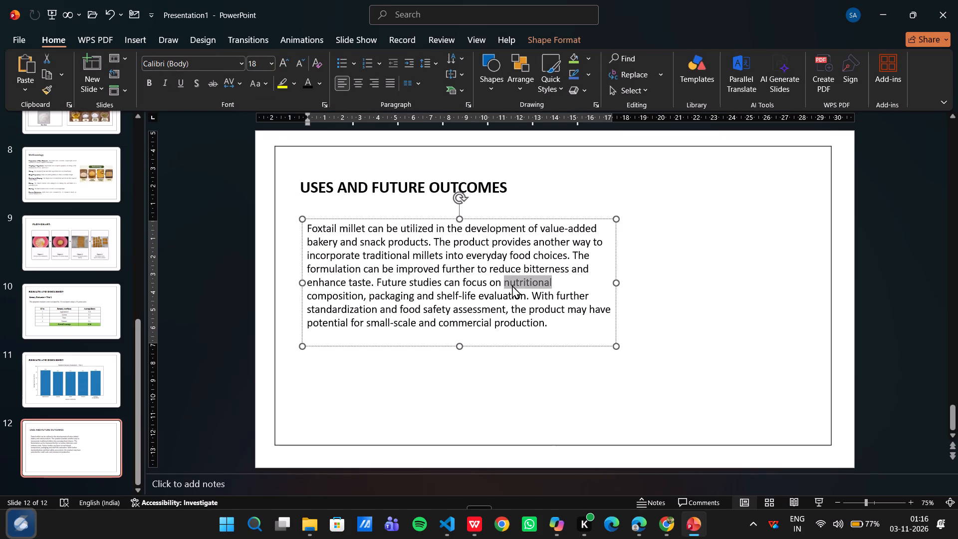
pyautogui.click(190, 64)
pyautogui.write('tim')
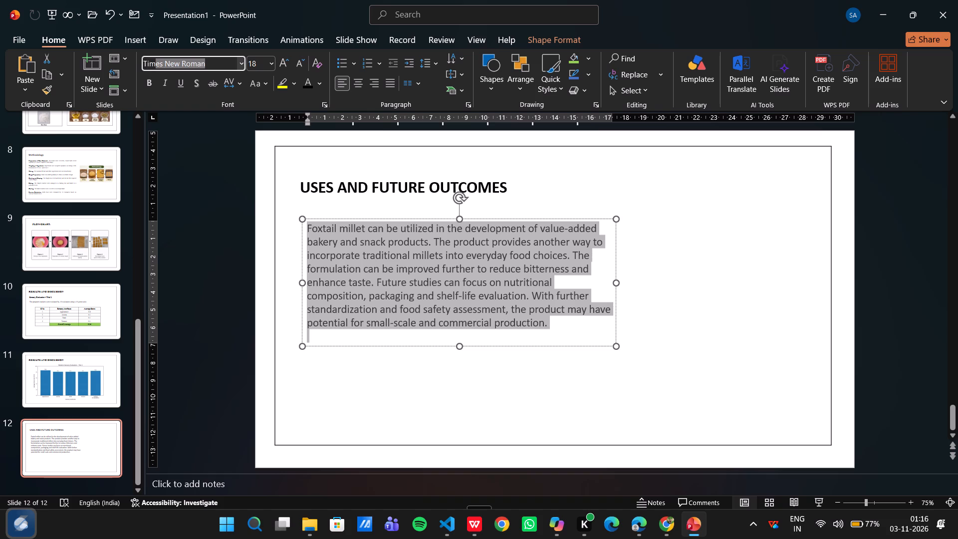
pyautogui.press('Return')
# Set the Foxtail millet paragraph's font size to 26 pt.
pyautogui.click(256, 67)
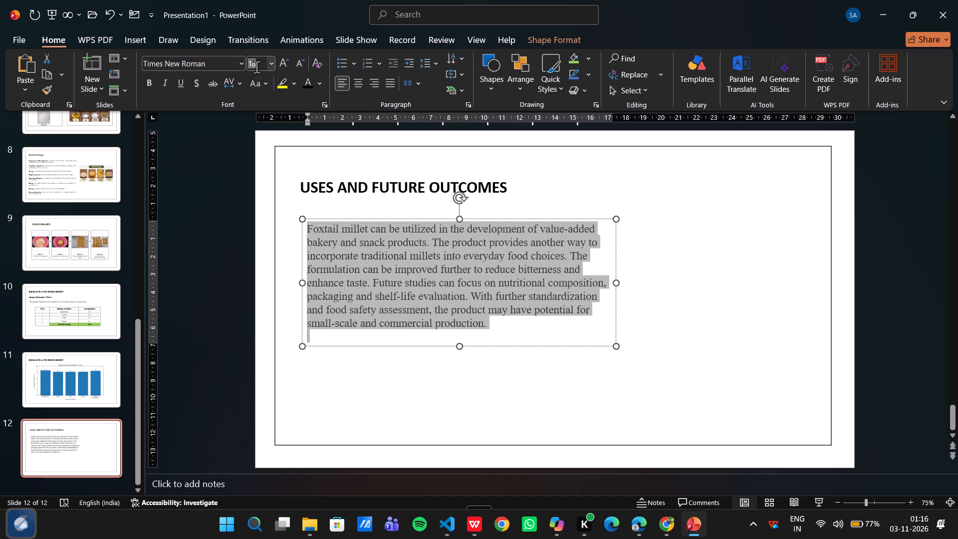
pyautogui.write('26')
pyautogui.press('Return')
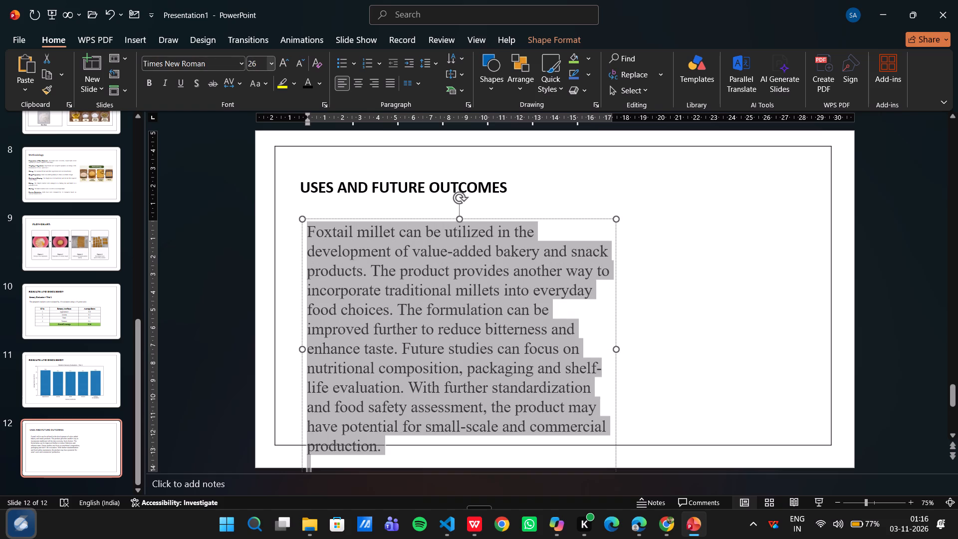
# Justify the Foxtail millet paragraph and set its font size to 18 pt.
pyautogui.click(389, 80)
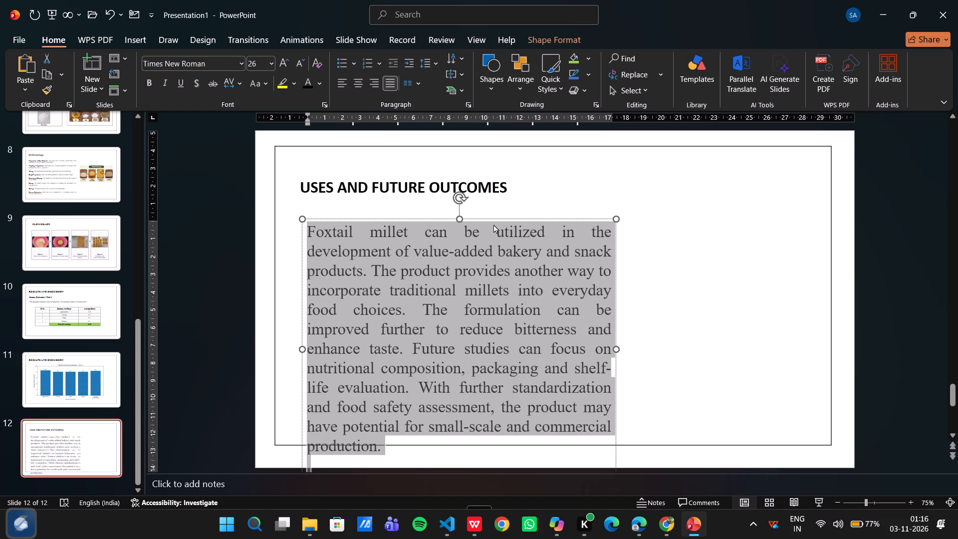
pyautogui.click(262, 64)
pyautogui.write('18')
pyautogui.press('Return')
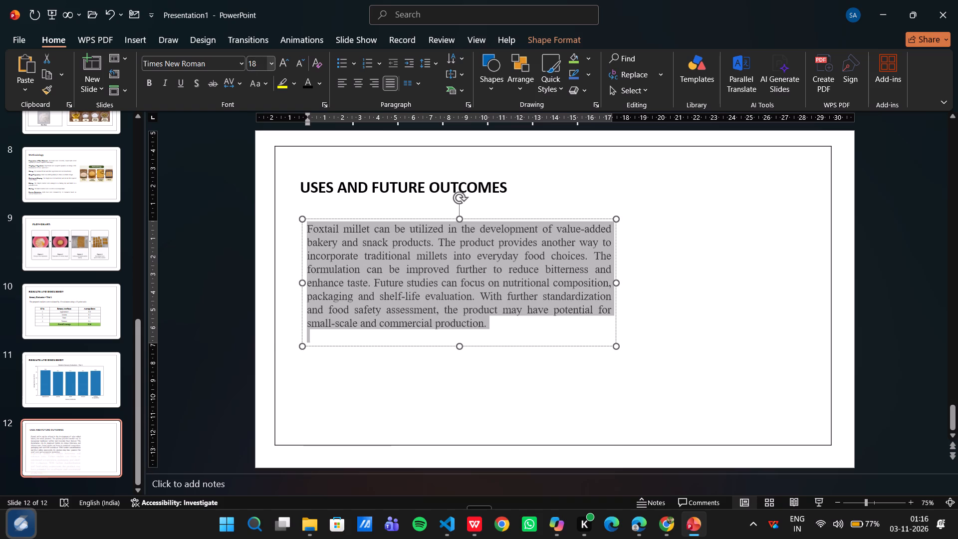
# Widen the paragraph's text box toward the frame's right edge, to about 23 cm.
pyautogui.moveTo(618, 281); pyautogui.dragTo(709, 287)
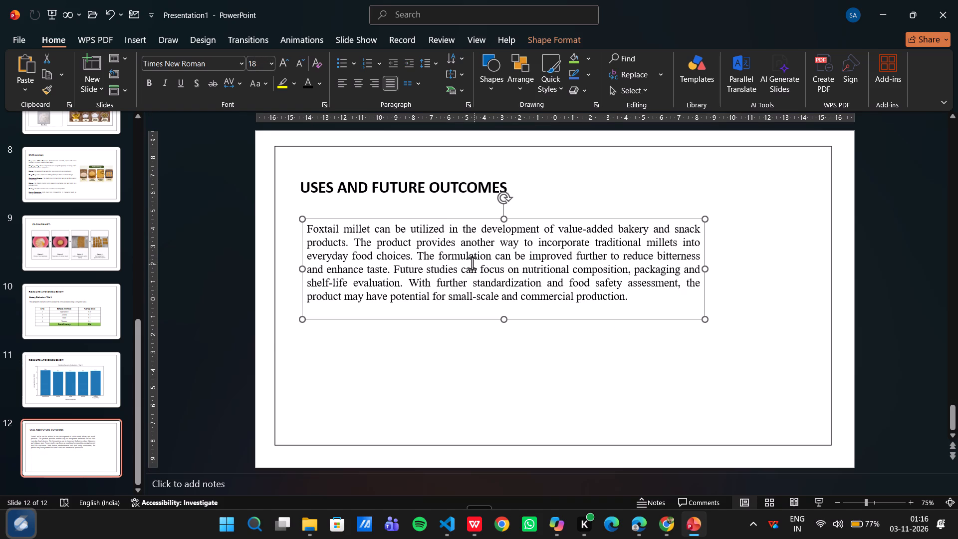
# Split the Foxtail millet text before "The formulation can be improved" into two paragraphs separated by a blank line.
pyautogui.click(421, 254)
pyautogui.press('Return')
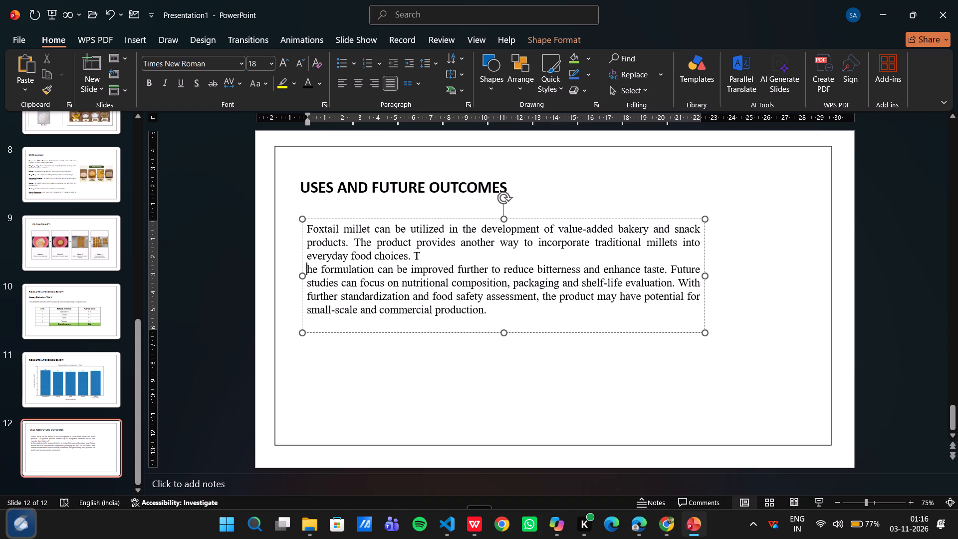
pyautogui.hotkey('ctrl', 'z')
pyautogui.press('Left')
pyautogui.press('Return')
pyautogui.press('Return')
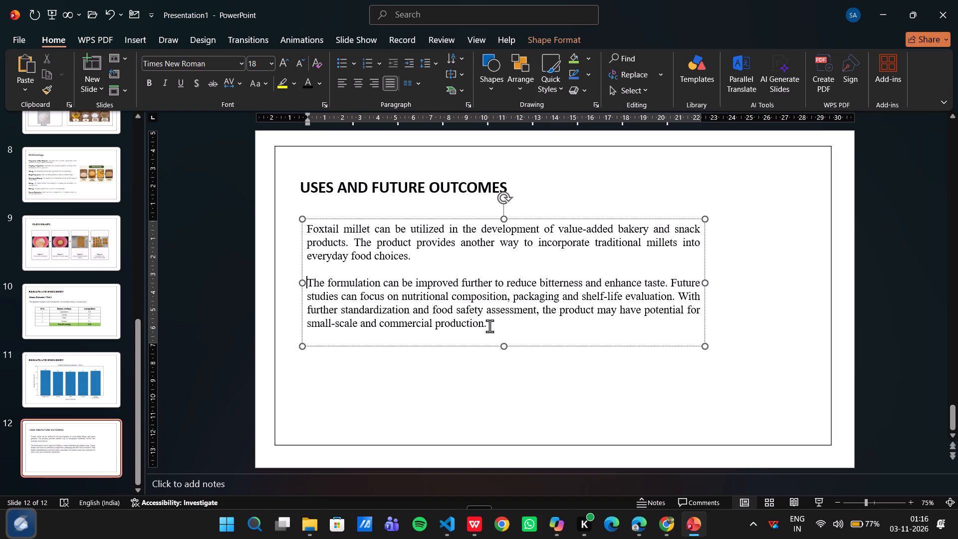
# Format both paragraphs under the USES AND FUTURE OUTCOMES heading as a bulleted list.
pyautogui.moveTo(489, 326); pyautogui.dragTo(310, 228)
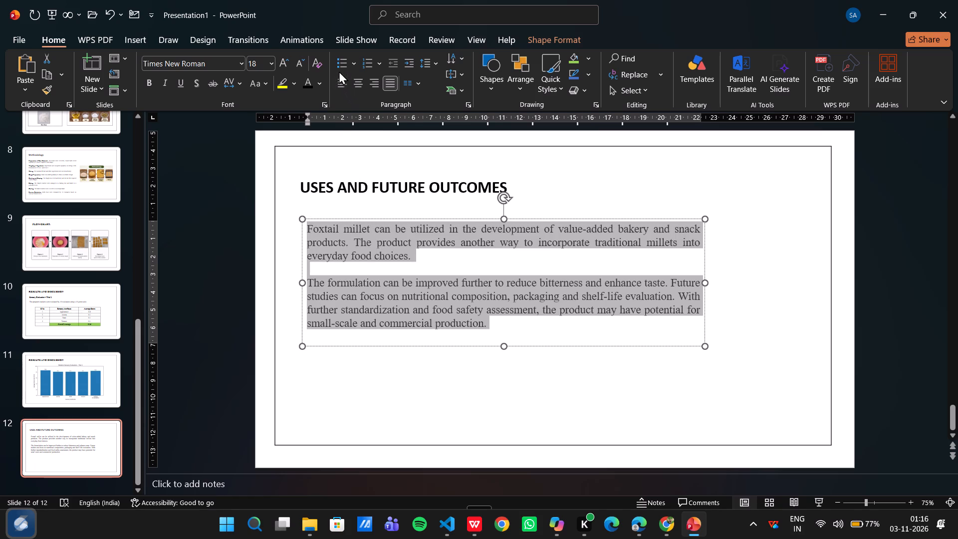
pyautogui.click(339, 65)
pyautogui.click(445, 364)
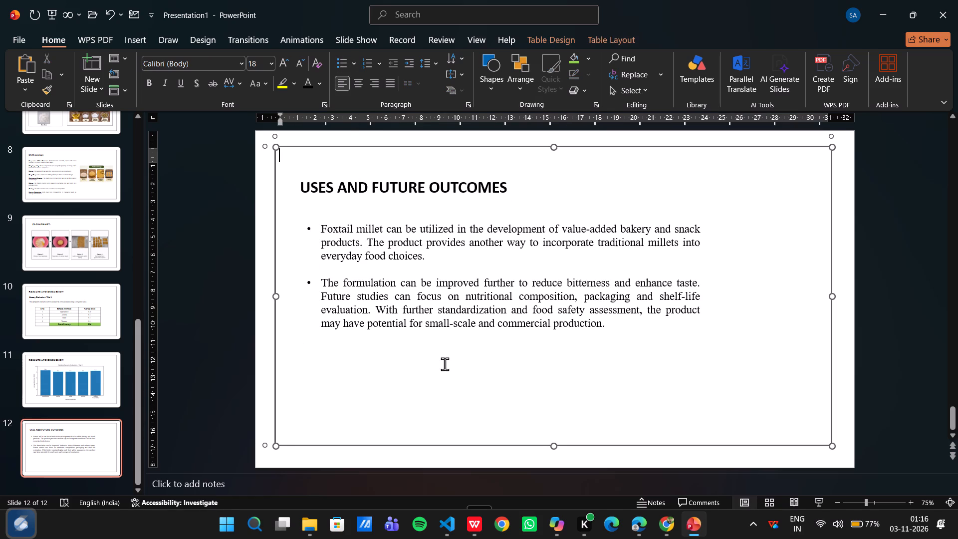
# Switch to the Foxtail millet crackers document in WPS Office.
pyautogui.hotkey('alt', 'Tab')
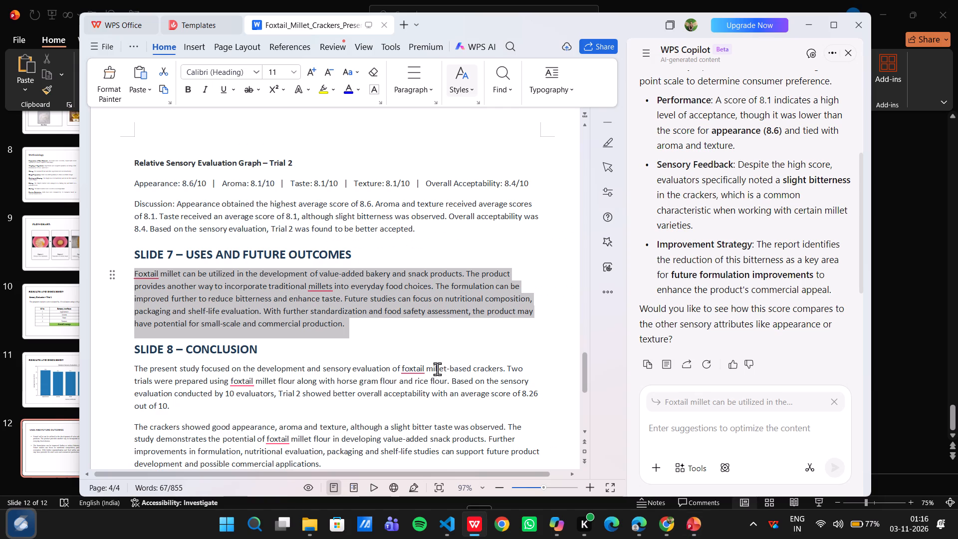
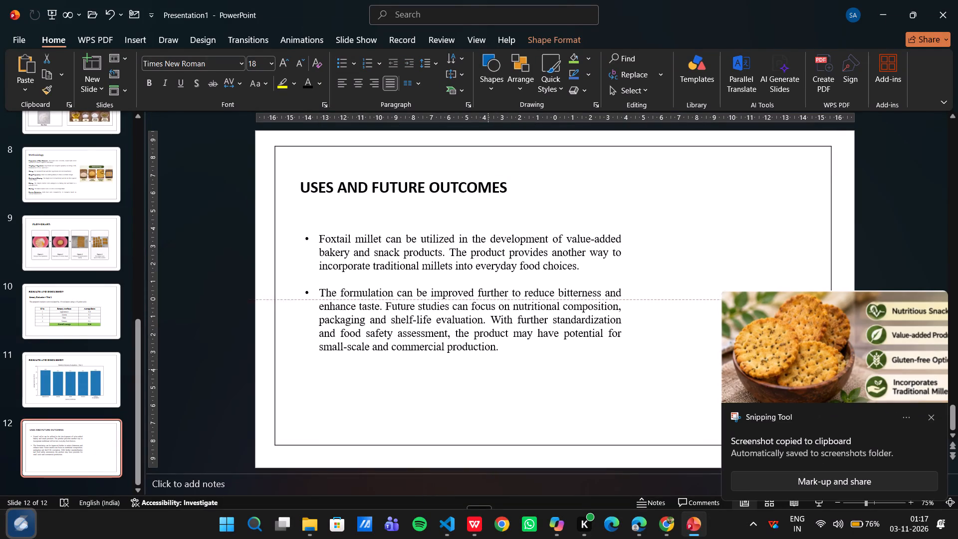
# Nudge the rectangular border frame on slide 12 slightly down and to the left, by about 0.3 cm.
pyautogui.moveTo(488, 371); pyautogui.dragTo(487, 372)
pyautogui.moveTo(487, 372); pyautogui.dragTo(485, 377)
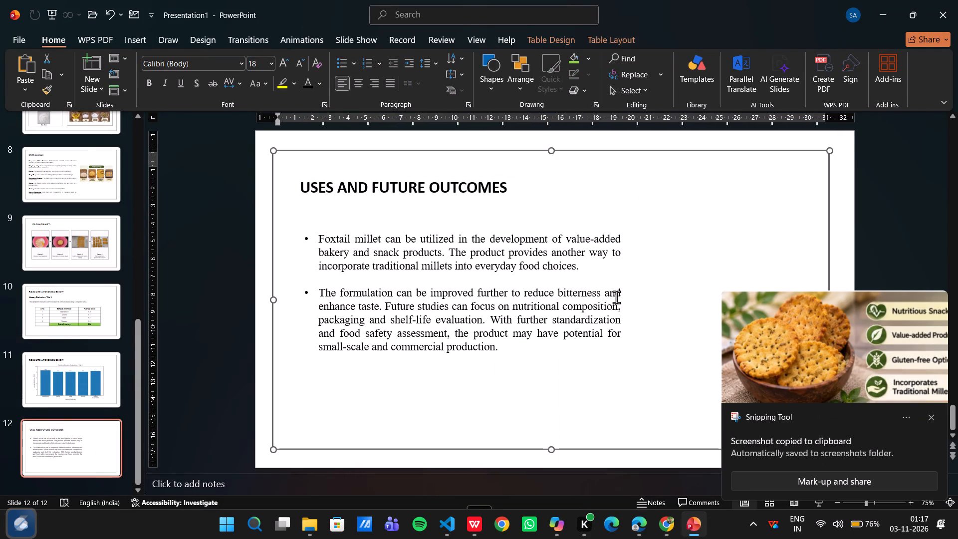
# Narrow the bulleted Foxtail millet text box on slide 12 to about 17 cm, leaving space beside it within the frame.
pyautogui.click(616, 297)
pyautogui.moveTo(628, 302); pyautogui.dragTo(605, 309)
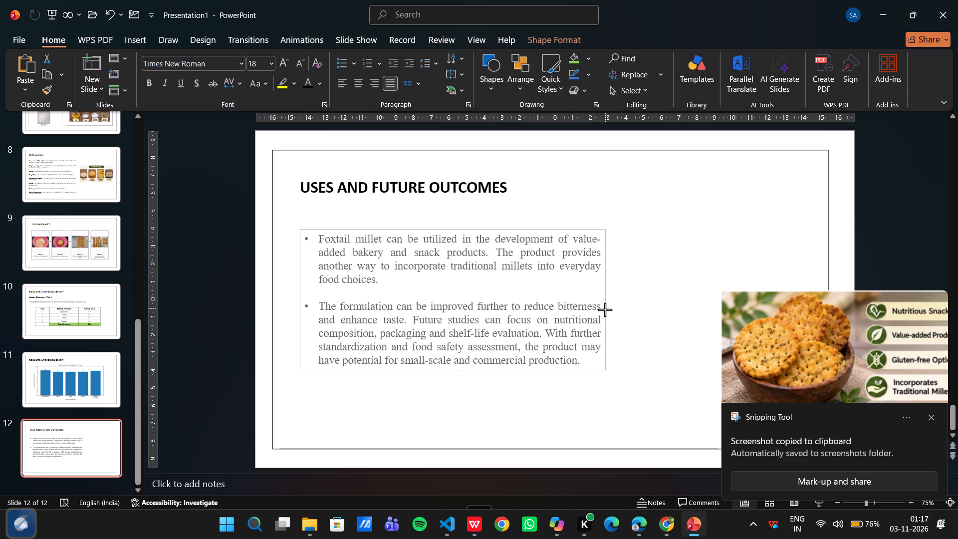
pyautogui.moveTo(605, 309); pyautogui.dragTo(602, 317)
pyautogui.click(654, 310)
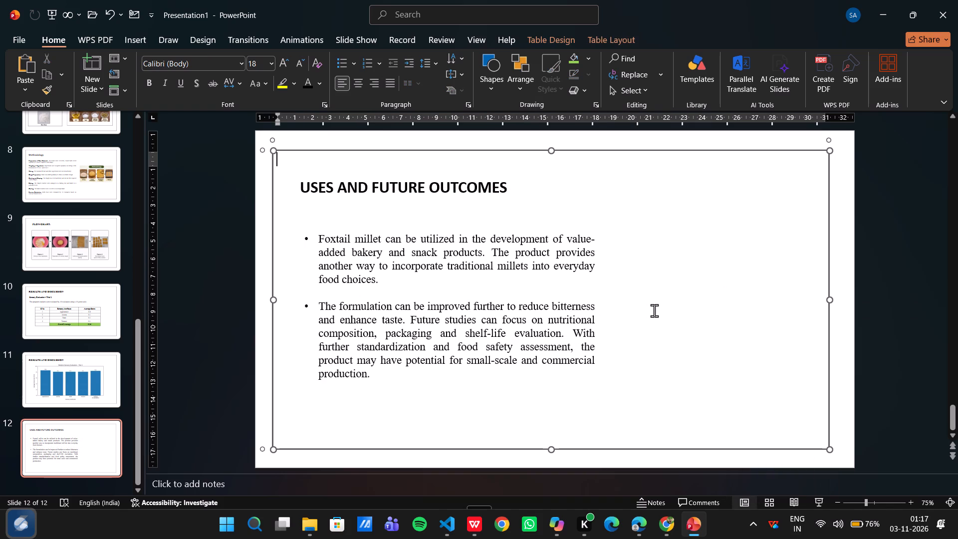
# Paste the copied cracker picture with its benefit labels onto slide 12, beside the bullet paragraphs.
pyautogui.keyDown('ctrl'); pyautogui.click(654, 310); pyautogui.keyUp('ctrl')
pyautogui.hotkey('ctrl', 'v')
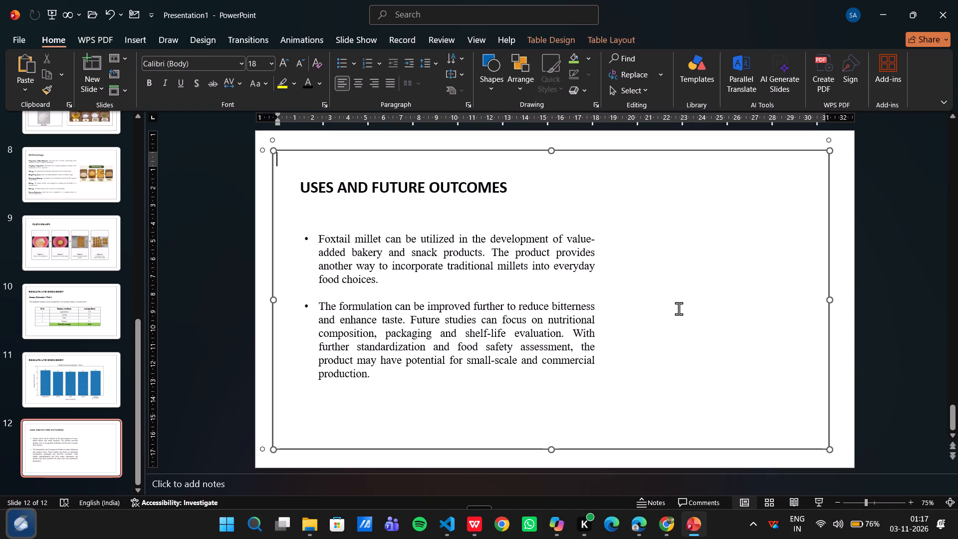
pyautogui.click(679, 308)
pyautogui.hotkey('ctrl', 'v')
pyautogui.moveTo(613, 309); pyautogui.dragTo(728, 299)
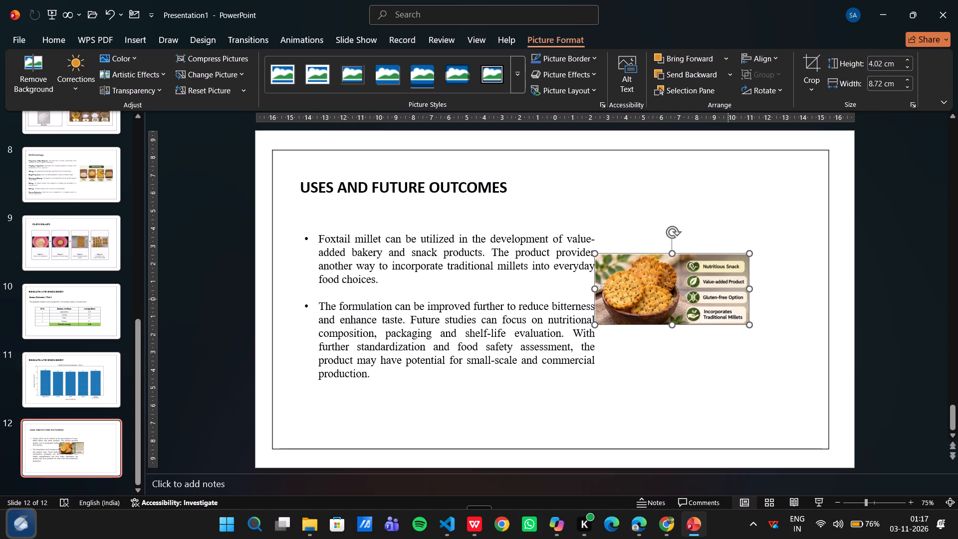
# Resize the cracker picture to about 6.5 cm high and 10.5 cm wide and position it between the bullets and the frame edge.
pyautogui.moveTo(747, 323); pyautogui.dragTo(738, 371)
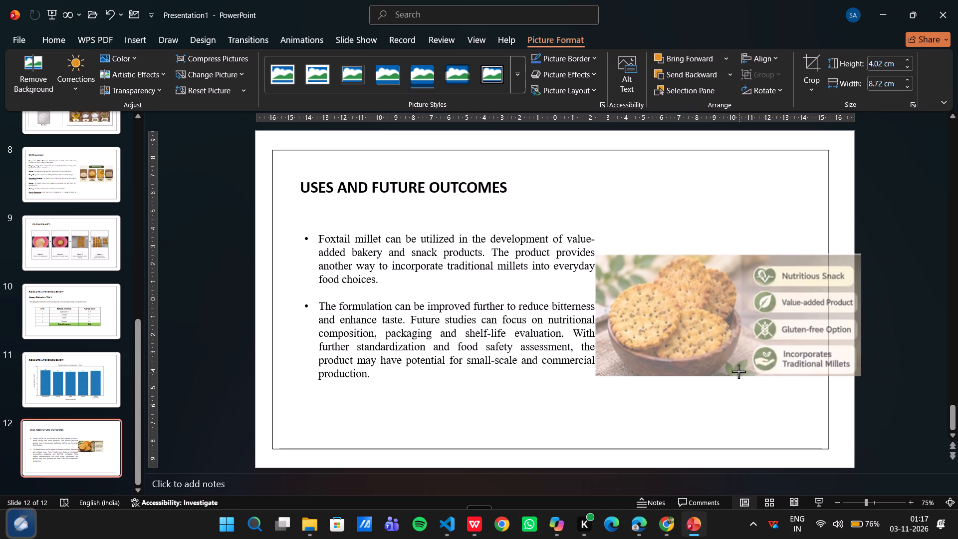
pyautogui.moveTo(738, 371); pyautogui.dragTo(724, 354)
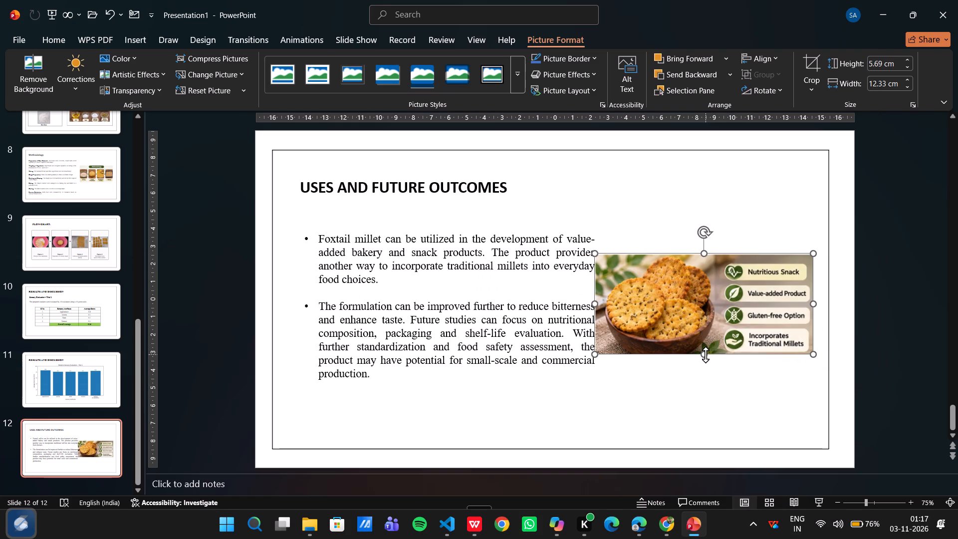
pyautogui.moveTo(706, 354); pyautogui.dragTo(706, 387)
pyautogui.moveTo(703, 342); pyautogui.dragTo(707, 342)
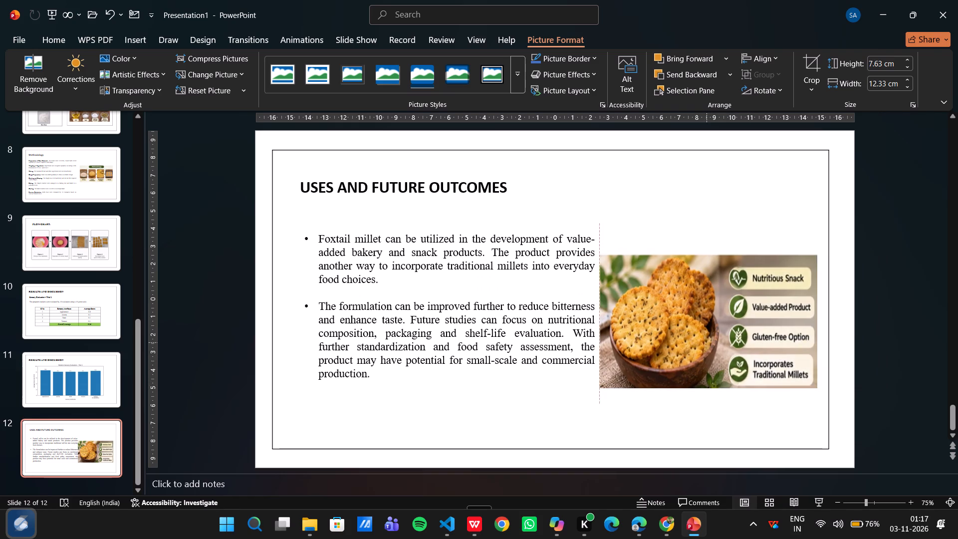
pyautogui.moveTo(707, 342); pyautogui.dragTo(714, 320)
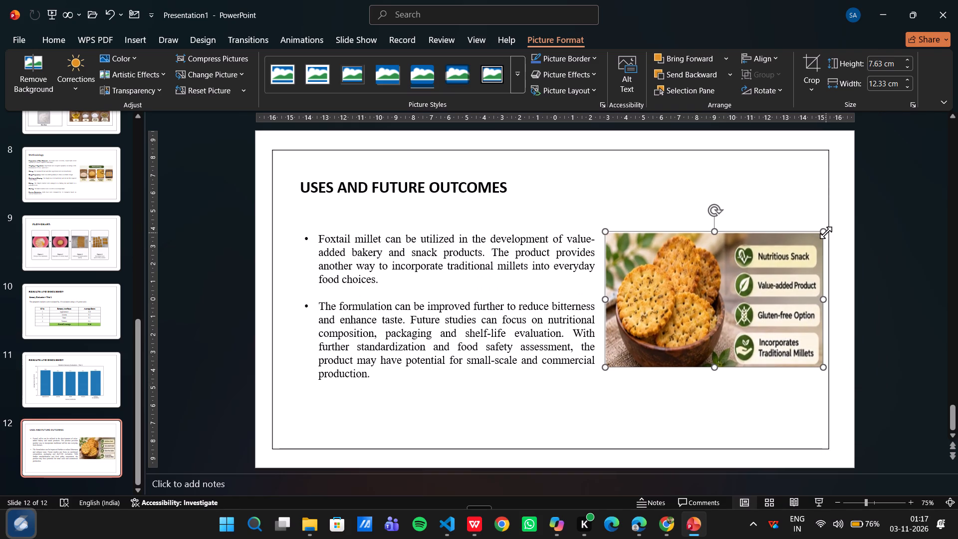
pyautogui.moveTo(826, 233); pyautogui.dragTo(791, 259)
pyautogui.moveTo(757, 282); pyautogui.dragTo(773, 269)
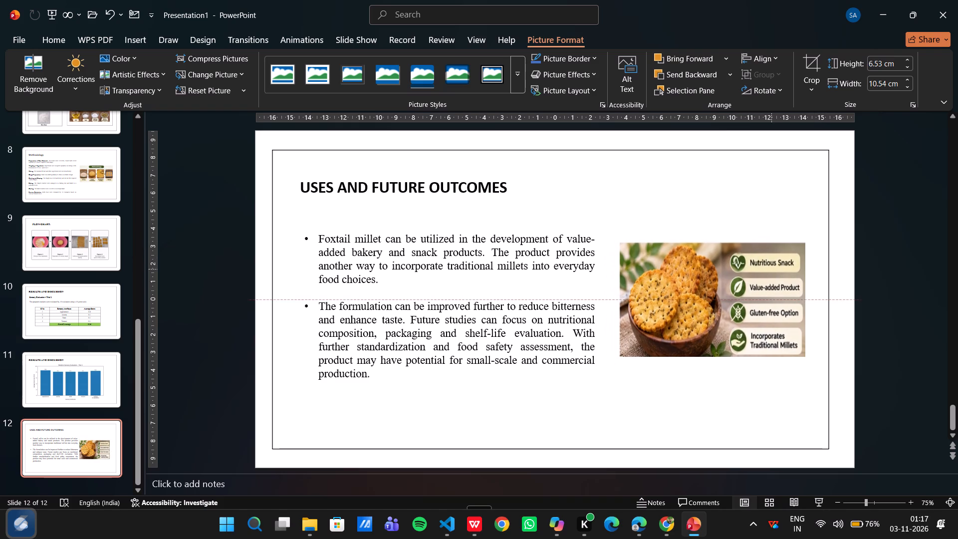
pyautogui.moveTo(773, 269); pyautogui.dragTo(774, 273)
# Set the font size of both bullet paragraphs on slide 12 to 21 pt.
pyautogui.click(500, 308)
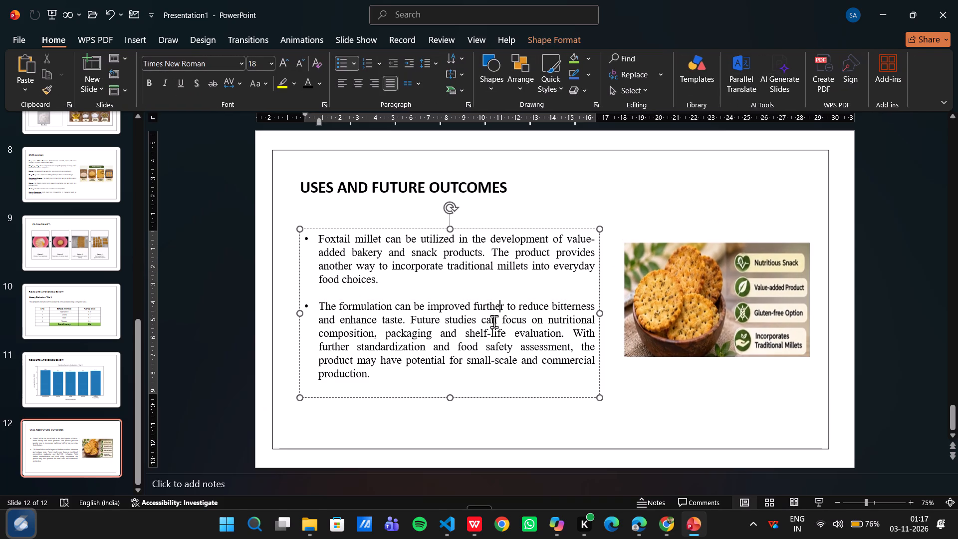
pyautogui.moveTo(467, 371); pyautogui.dragTo(322, 242)
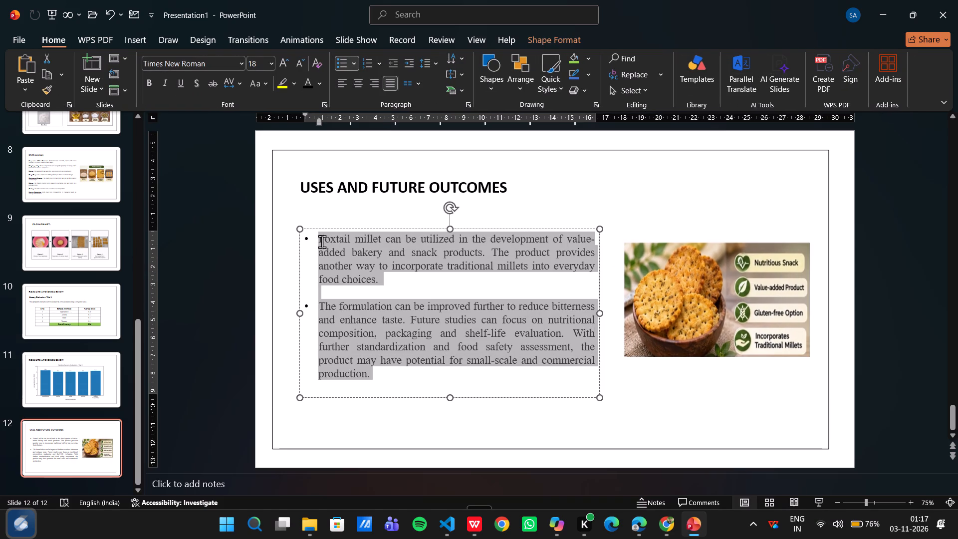
pyautogui.moveTo(322, 242); pyautogui.dragTo(322, 242)
pyautogui.click(254, 66)
pyautogui.write('21')
pyautogui.press('Return')
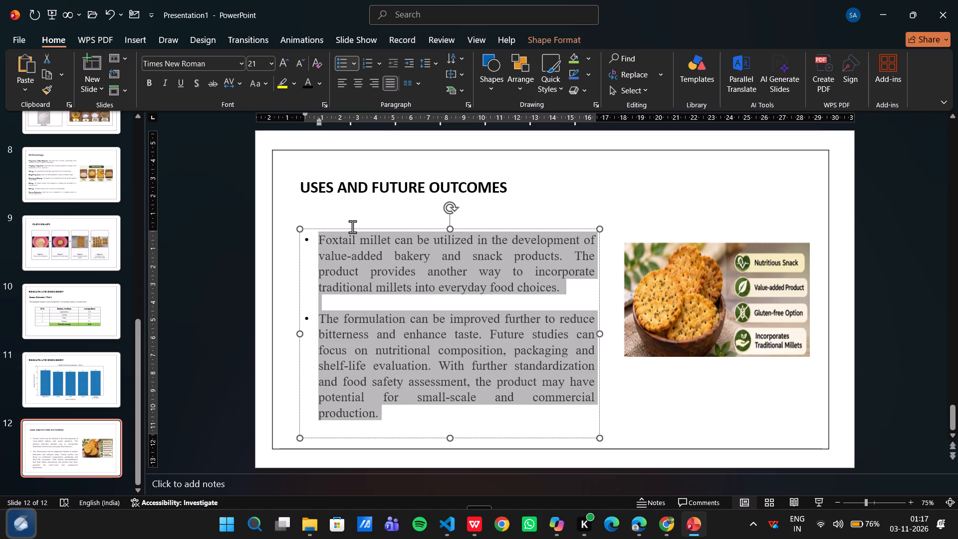
# Move the bullet text box up closer to the slide heading and shift the cracker picture slightly up and toward the text.
pyautogui.moveTo(356, 231); pyautogui.dragTo(351, 220)
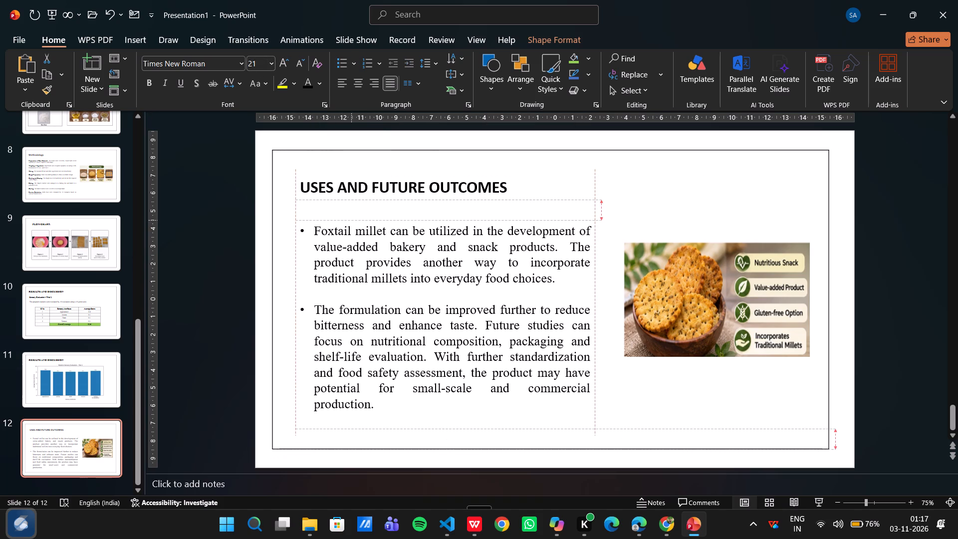
pyautogui.moveTo(351, 220); pyautogui.dragTo(352, 223)
pyautogui.click(352, 223)
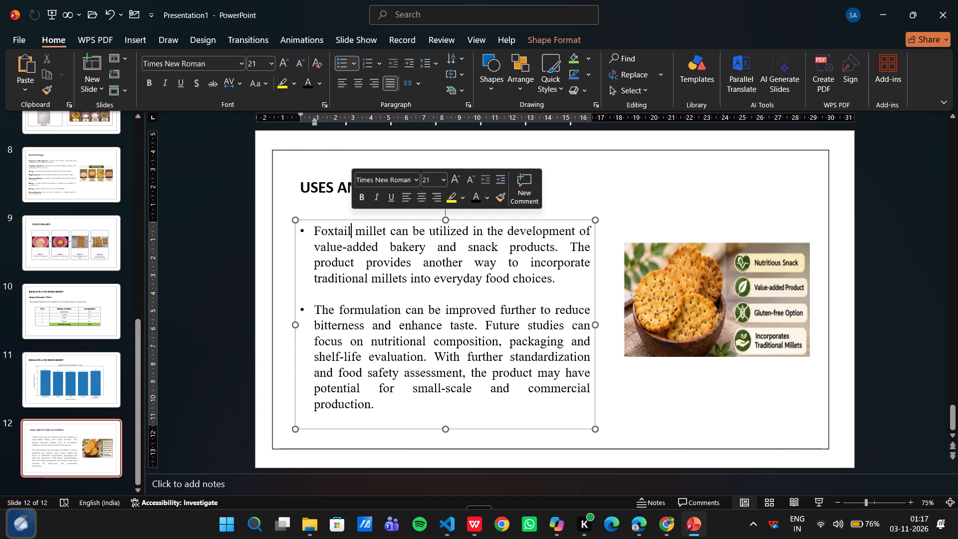
pyautogui.click(352, 219)
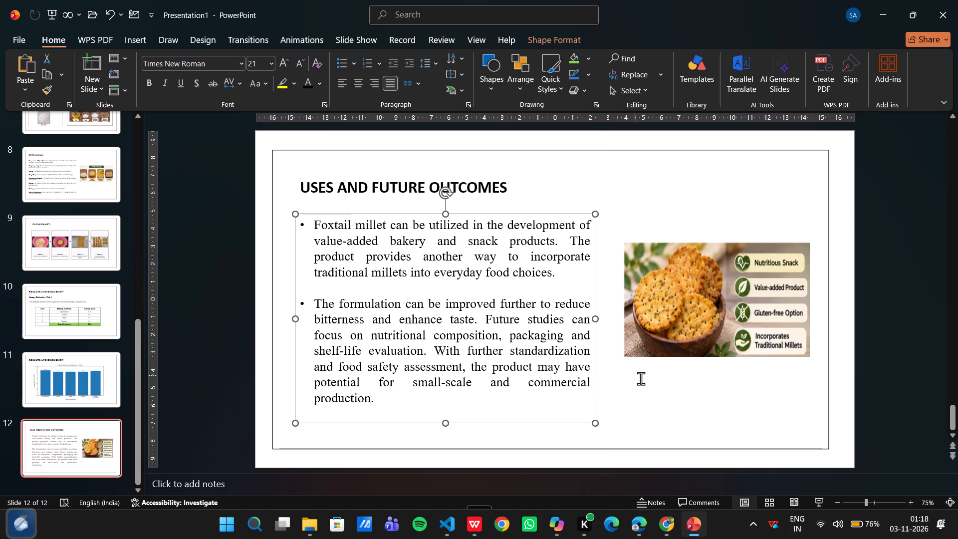
pyautogui.click(659, 387)
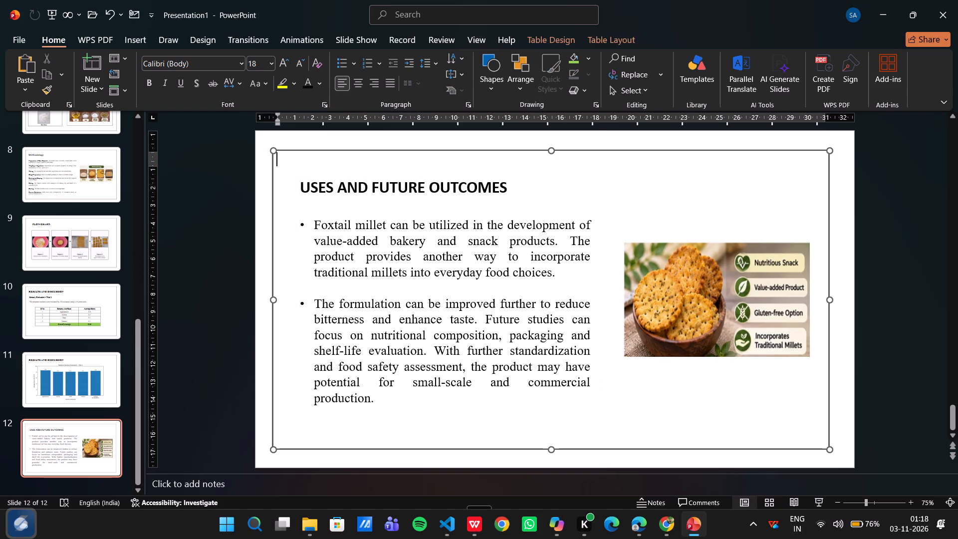
pyautogui.moveTo(659, 314); pyautogui.dragTo(658, 308)
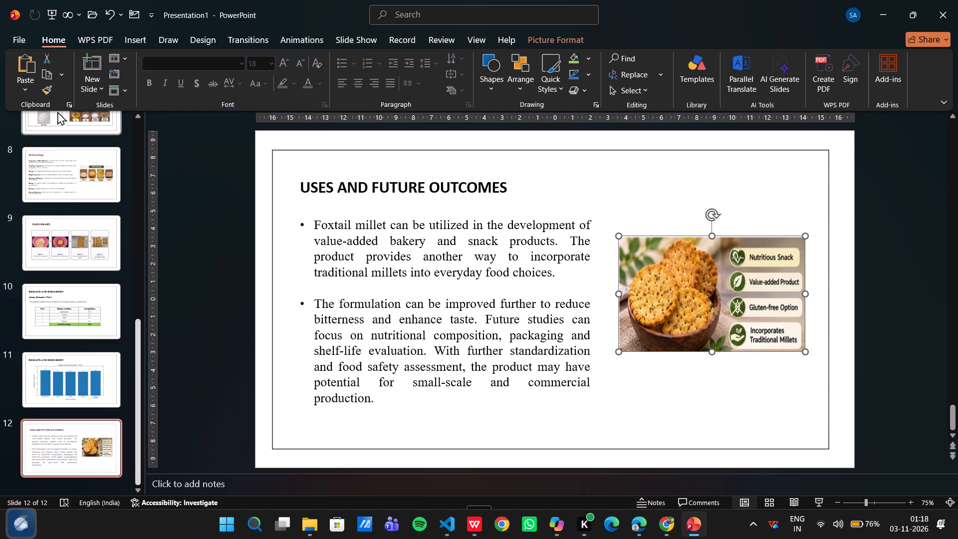
# Add a new slide with the Blank layout after slide 12.
pyautogui.click(80, 90)
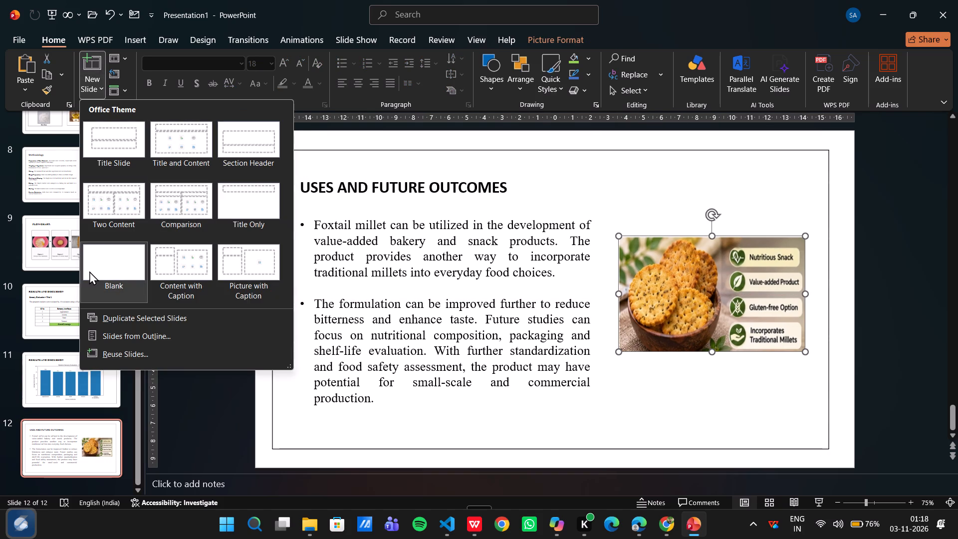
pyautogui.click(89, 271)
# Copy the rectangular frame from slide 12 onto the blank slide 13.
pyautogui.click(72, 354)
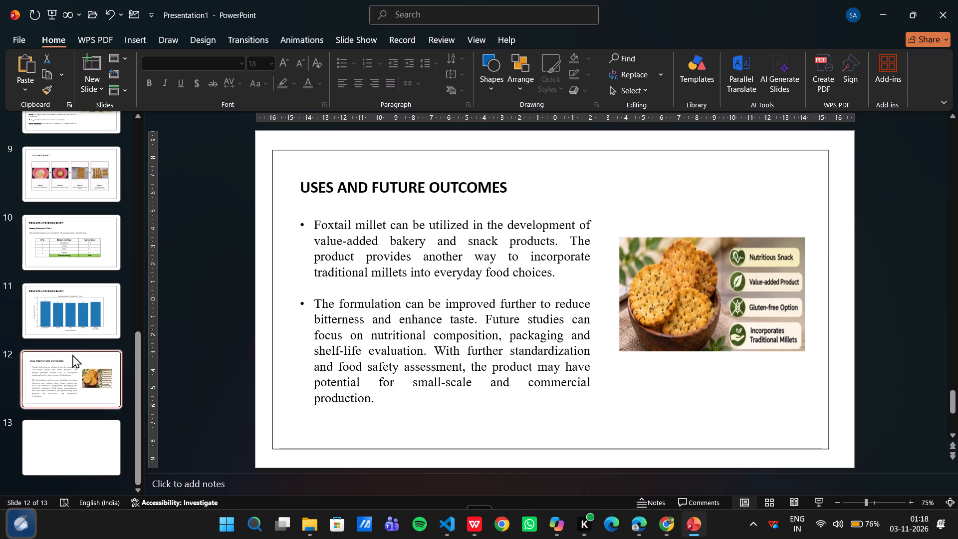
pyautogui.click(321, 152)
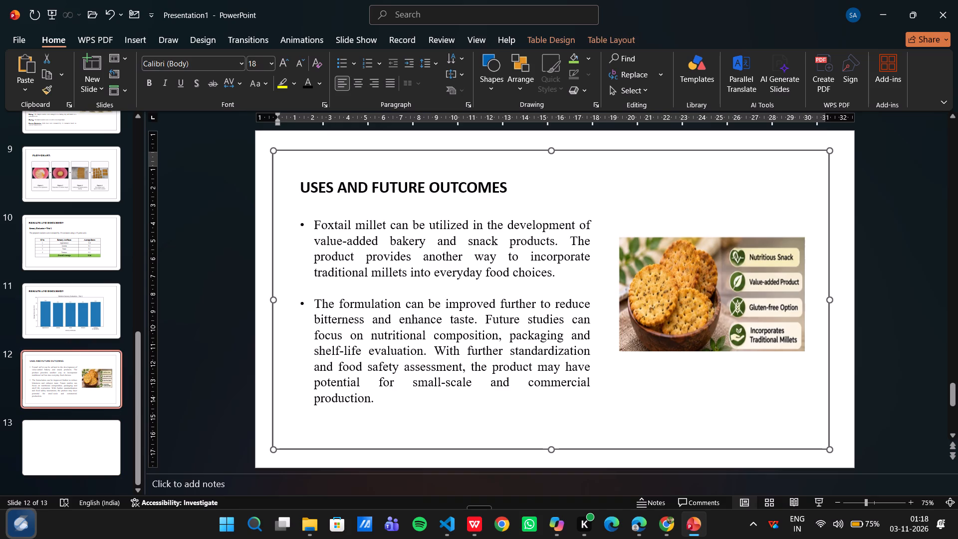
pyautogui.hotkey('ctrl', 'c')
pyautogui.click(102, 460)
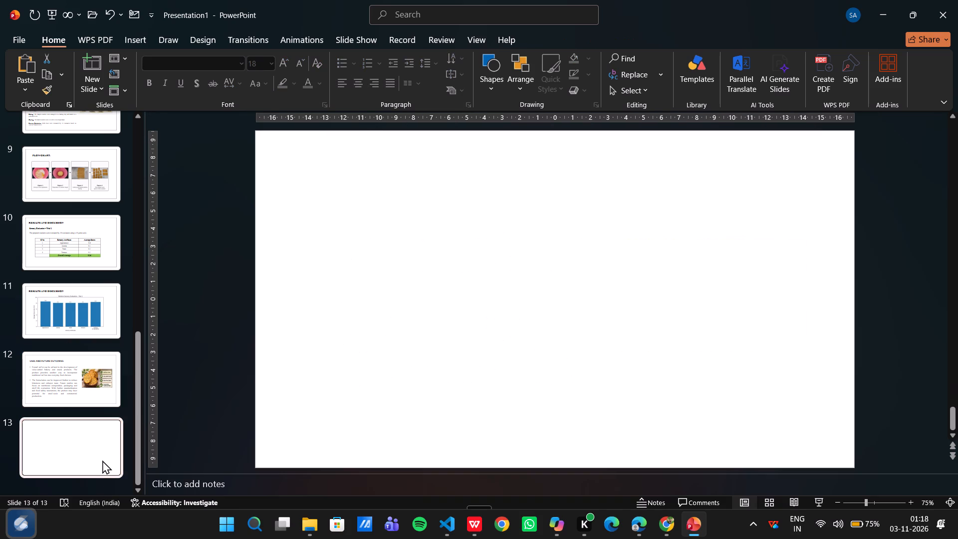
pyautogui.hotkey('ctrl', 'v')
pyautogui.doubleClick(209, 391)
# Copy the word CONCLUSION from the Slide 8 heading in the WPS document and return to PowerPoint.
pyautogui.hotkey('alt', 'Tab')
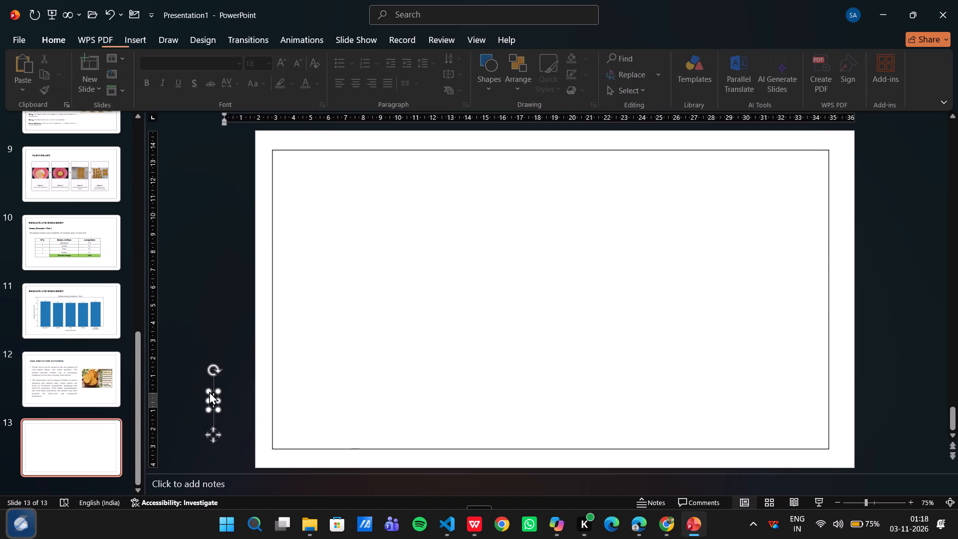
pyautogui.scroll(-1, 185, 378)
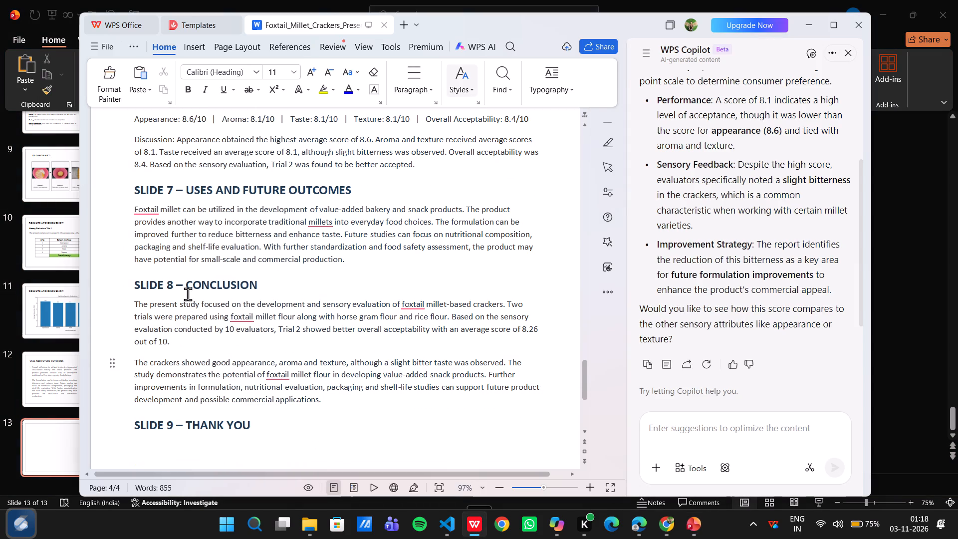
pyautogui.moveTo(186, 289); pyautogui.dragTo(271, 288)
pyautogui.hotkey('ctrl', 'c')
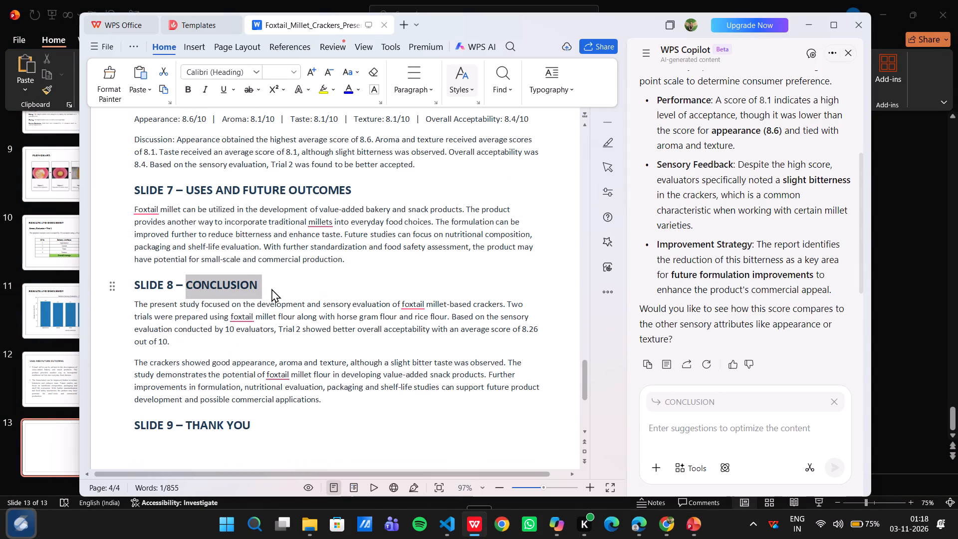
pyautogui.hotkey('alt', 'Tab')
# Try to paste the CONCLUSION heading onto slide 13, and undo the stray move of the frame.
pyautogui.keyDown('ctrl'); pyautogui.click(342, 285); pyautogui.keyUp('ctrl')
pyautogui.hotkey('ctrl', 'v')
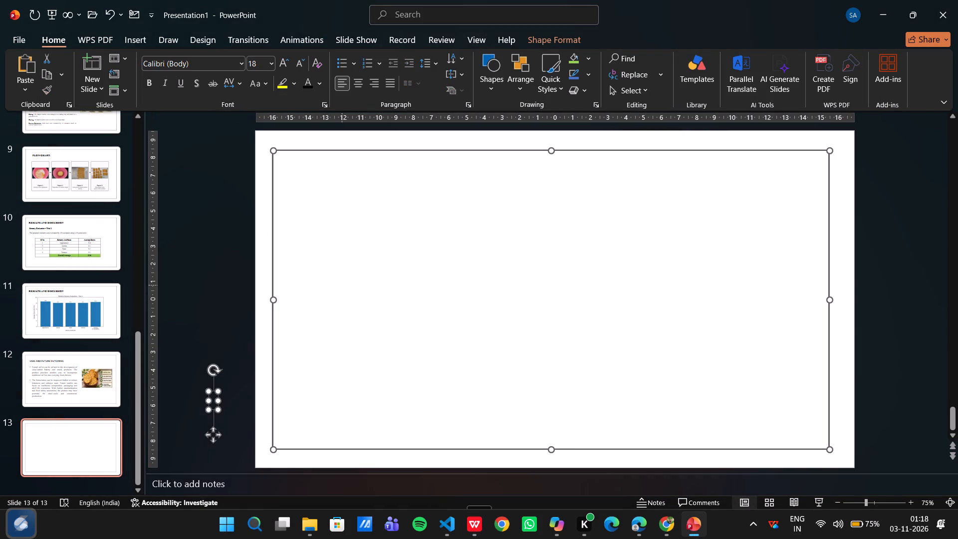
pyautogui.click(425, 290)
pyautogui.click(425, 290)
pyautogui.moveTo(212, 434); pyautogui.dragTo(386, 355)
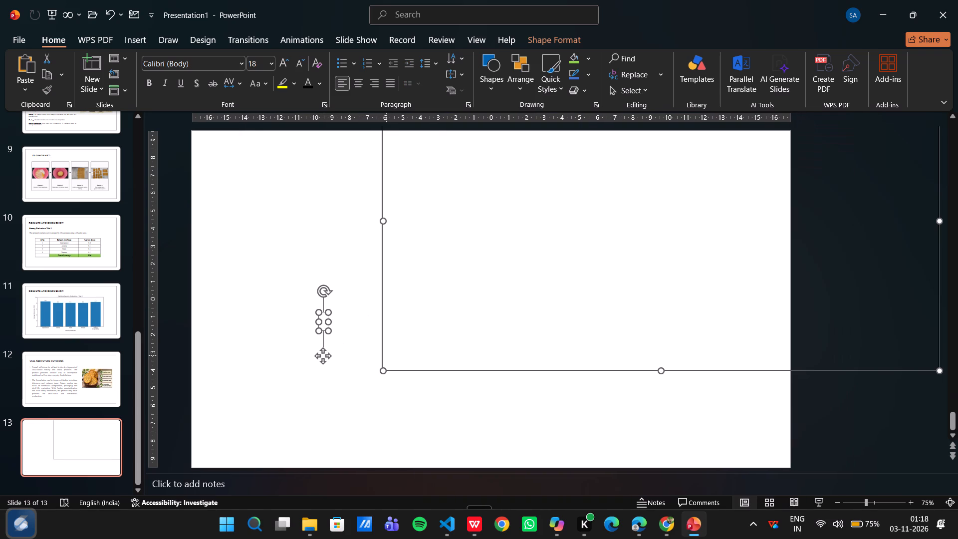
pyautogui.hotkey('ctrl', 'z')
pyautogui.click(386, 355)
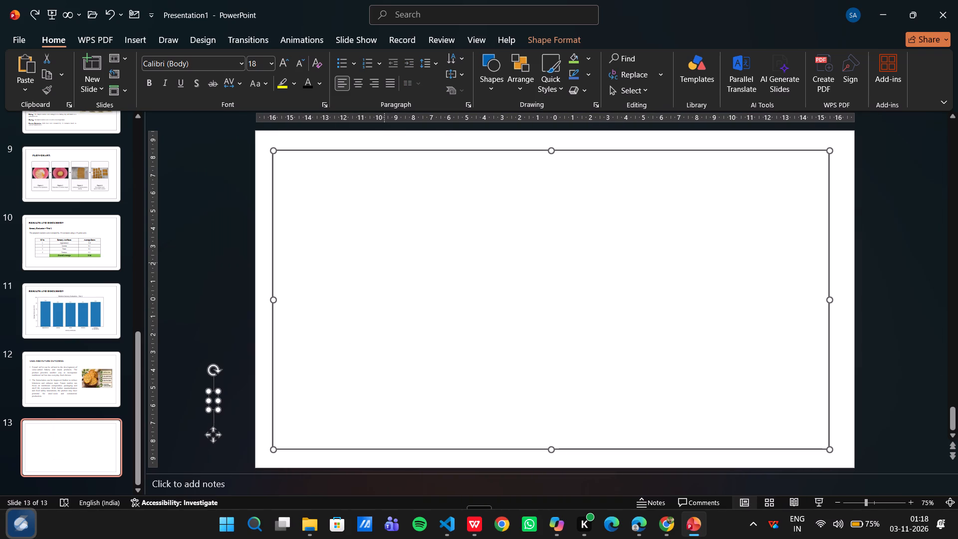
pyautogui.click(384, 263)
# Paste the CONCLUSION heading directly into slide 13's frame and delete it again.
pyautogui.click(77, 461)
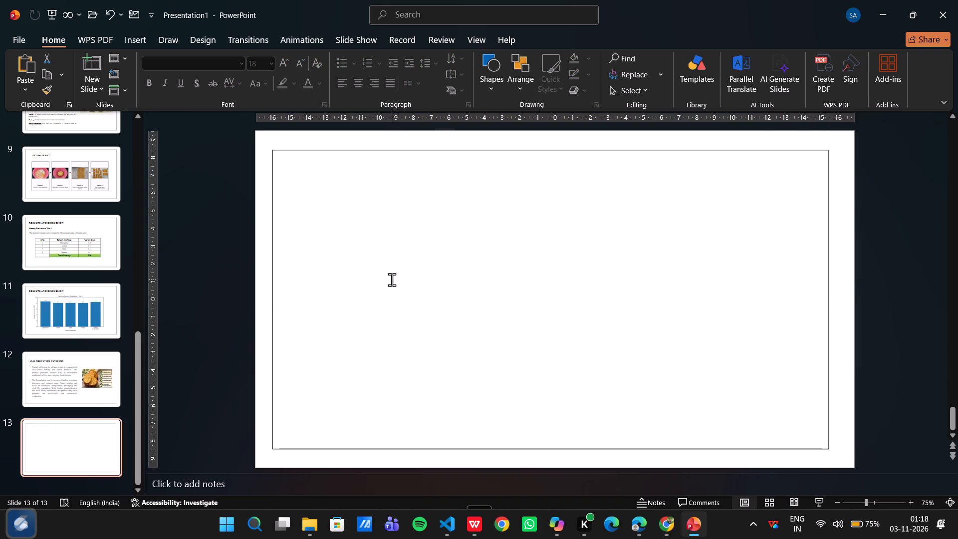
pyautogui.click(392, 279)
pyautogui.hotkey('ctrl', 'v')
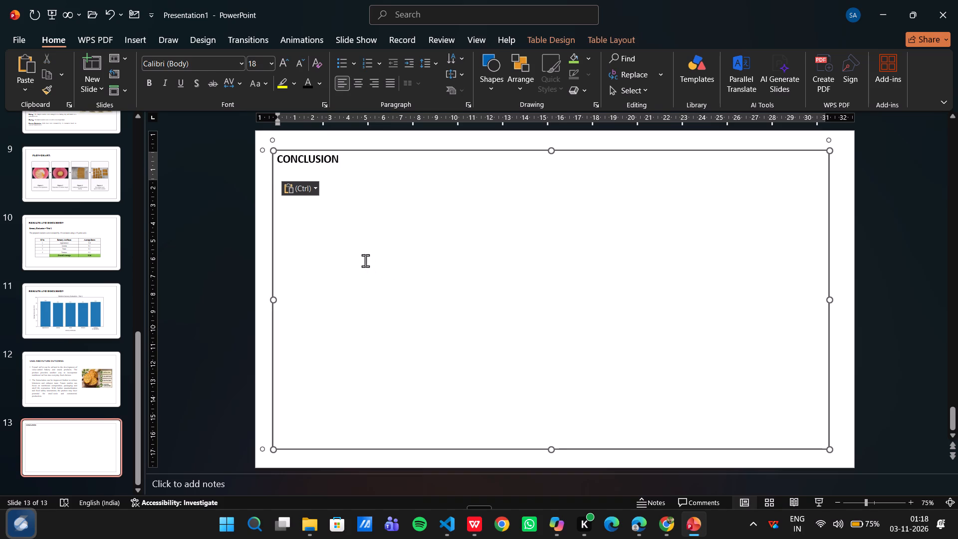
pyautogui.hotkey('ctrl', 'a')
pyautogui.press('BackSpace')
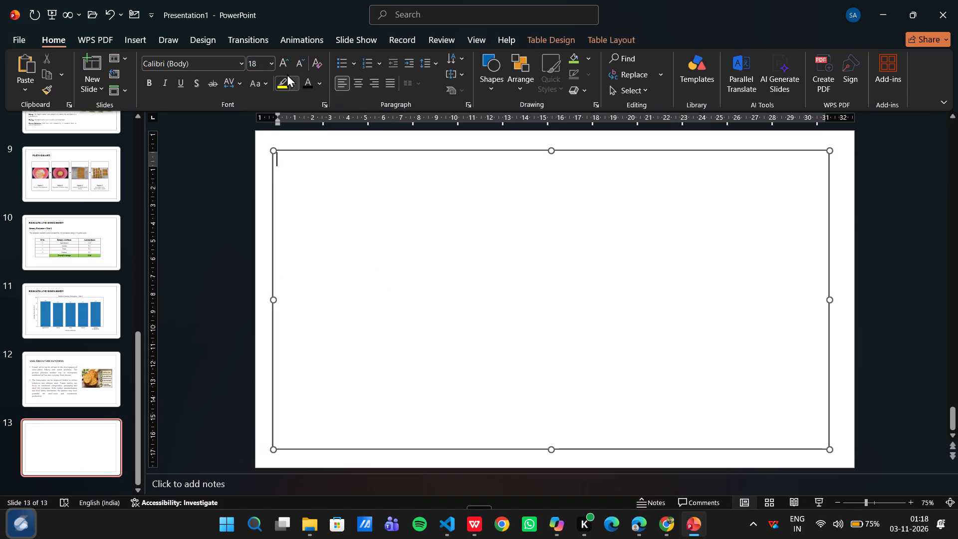
# Insert a separate text box inside slide 13's frame and paste the CONCLUSION heading into it.
pyautogui.click(152, 38)
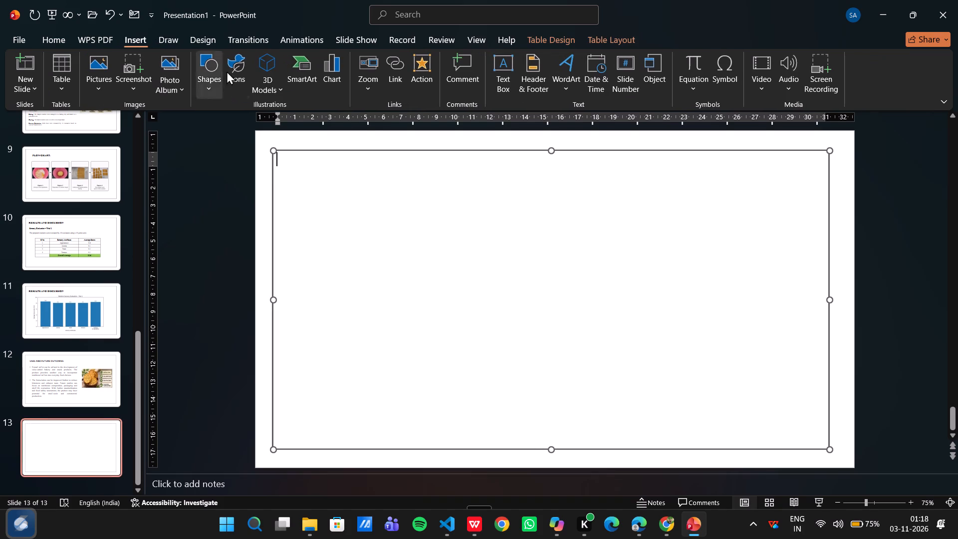
pyautogui.click(517, 92)
pyautogui.click(514, 89)
pyautogui.hotkey('ctrl', 'v')
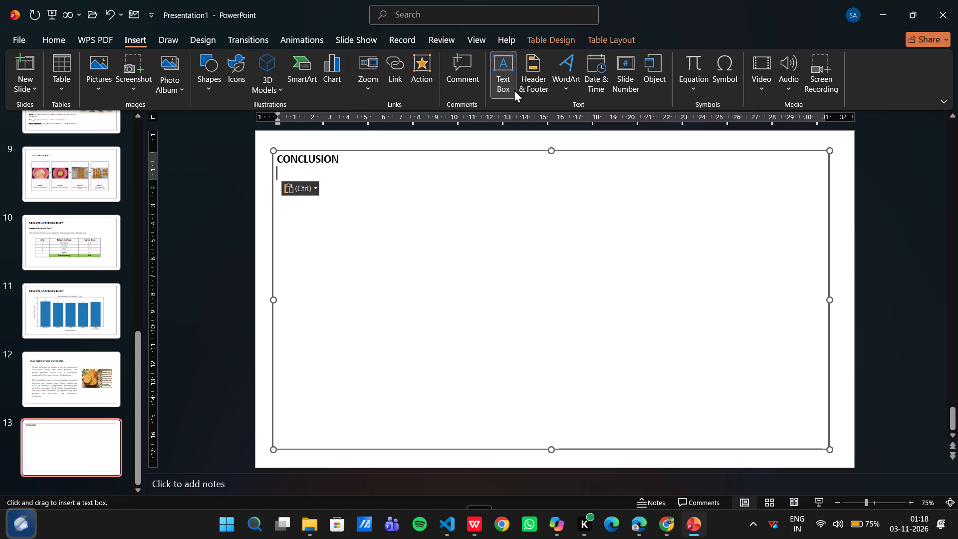
pyautogui.click(514, 89)
pyautogui.moveTo(411, 293); pyautogui.dragTo(474, 300)
pyautogui.hotkey('ctrl', 'v')
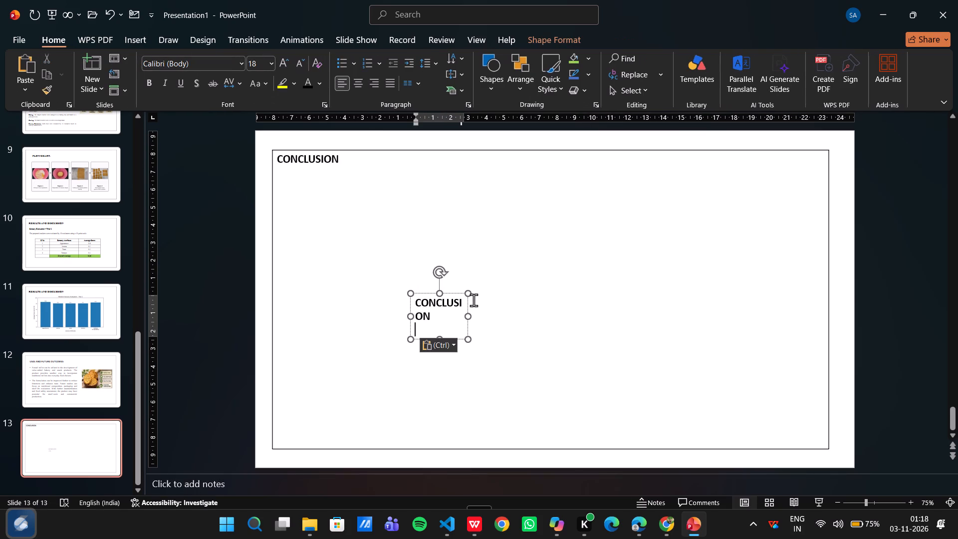
# Delete the duplicate CONCLUSION text from slide 13's frame, keeping the copy in the text box.
pyautogui.click(344, 166)
pyautogui.press('BackSpace')
pyautogui.press('BackSpace')
pyautogui.press('BackSpace')
pyautogui.press('BackSpace')
pyautogui.press('BackSpace')
pyautogui.press('BackSpace')
pyautogui.press('BackSpace')
pyautogui.press('BackSpace')
pyautogui.press('BackSpace')
pyautogui.press('BackSpace')
pyautogui.press('BackSpace')
pyautogui.press('BackSpace')
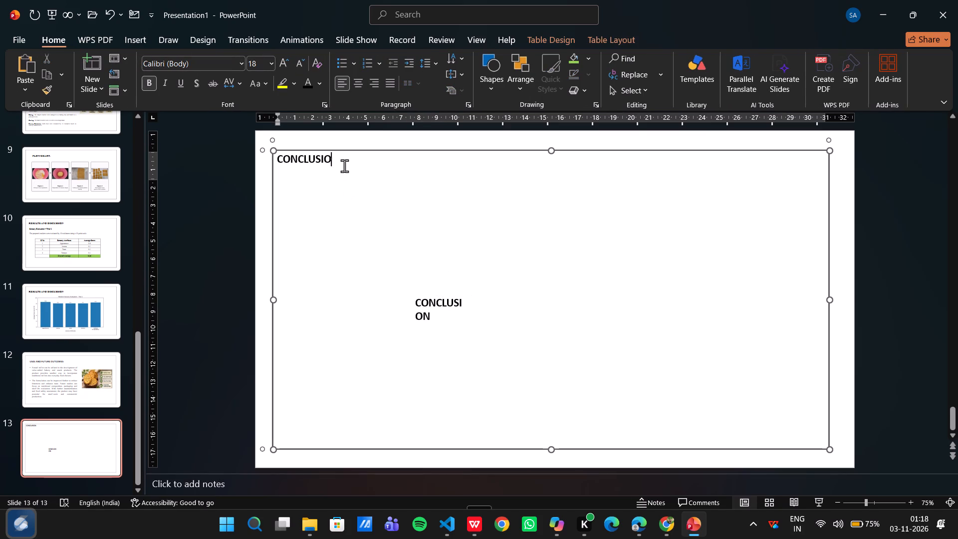
pyautogui.press('BackSpace')
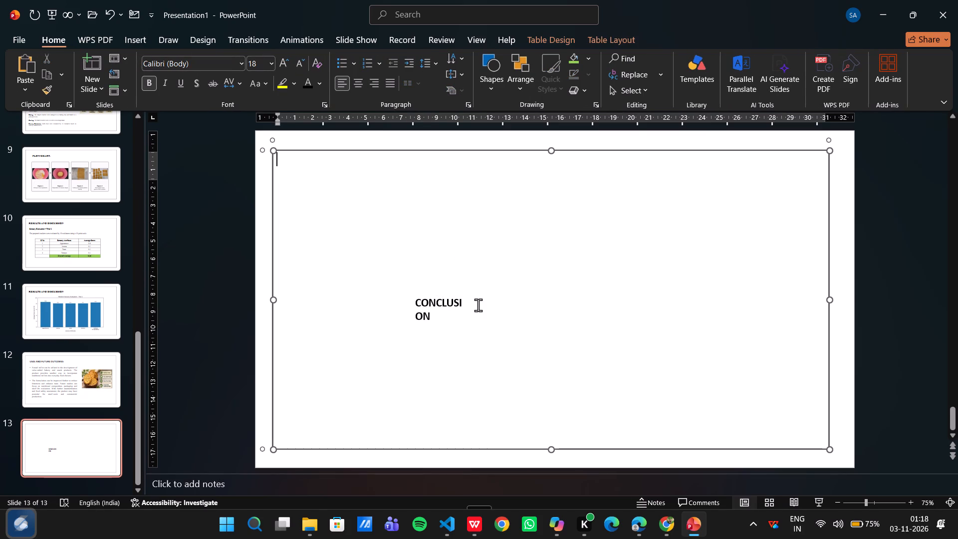
# Widen the CONCLUSION text box so the heading fits on one line.
pyautogui.click(478, 305)
pyautogui.click(456, 305)
pyautogui.moveTo(468, 315); pyautogui.dragTo(514, 315)
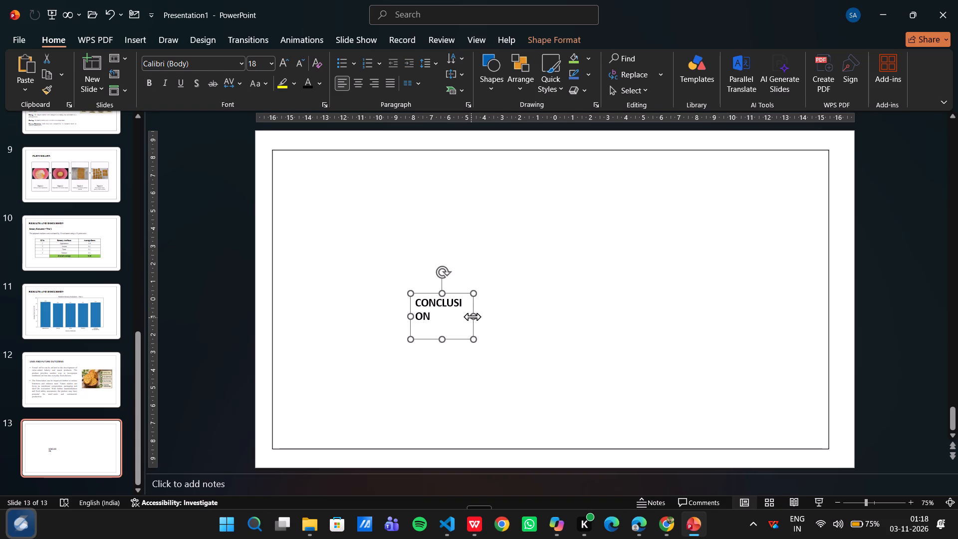
pyautogui.moveTo(475, 315); pyautogui.dragTo(505, 315)
# Format all text in the CONCLUSION text box as Times New Roman, size 26.
pyautogui.click(455, 310)
pyautogui.hotkey('ctrl', 'a')
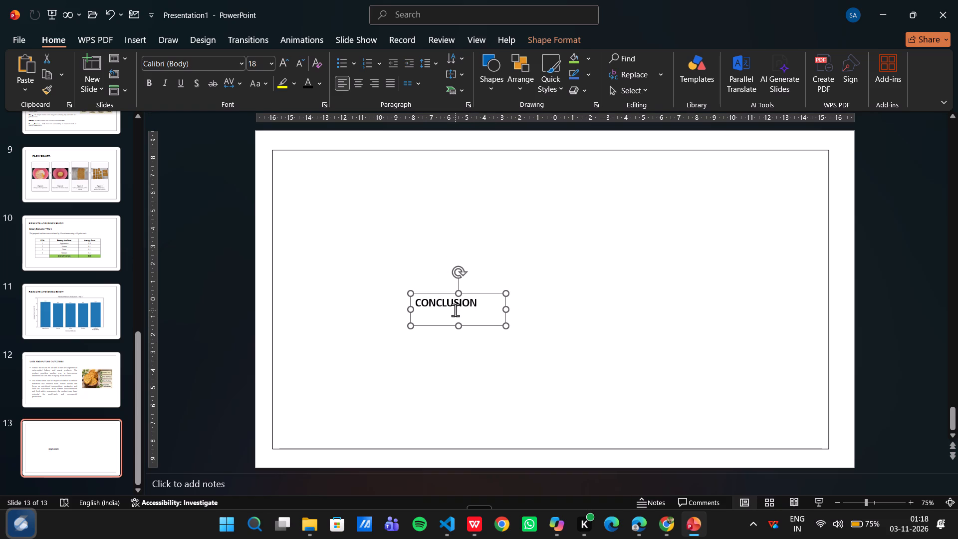
pyautogui.click(455, 310)
pyautogui.hotkey('ctrl', 'a')
pyautogui.click(218, 59)
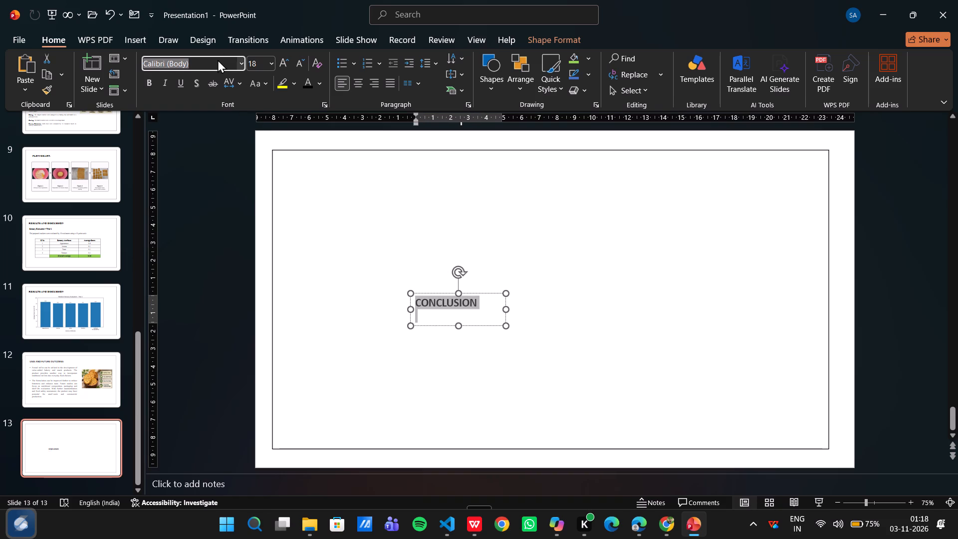
pyautogui.write('tim')
pyautogui.press('Return')
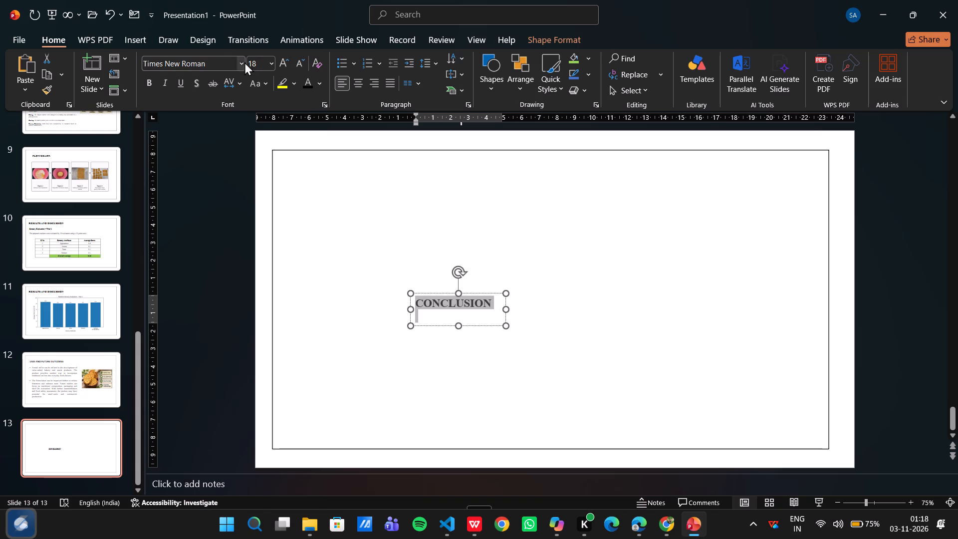
pyautogui.click(262, 63)
pyautogui.write('26')
pyautogui.press('Return')
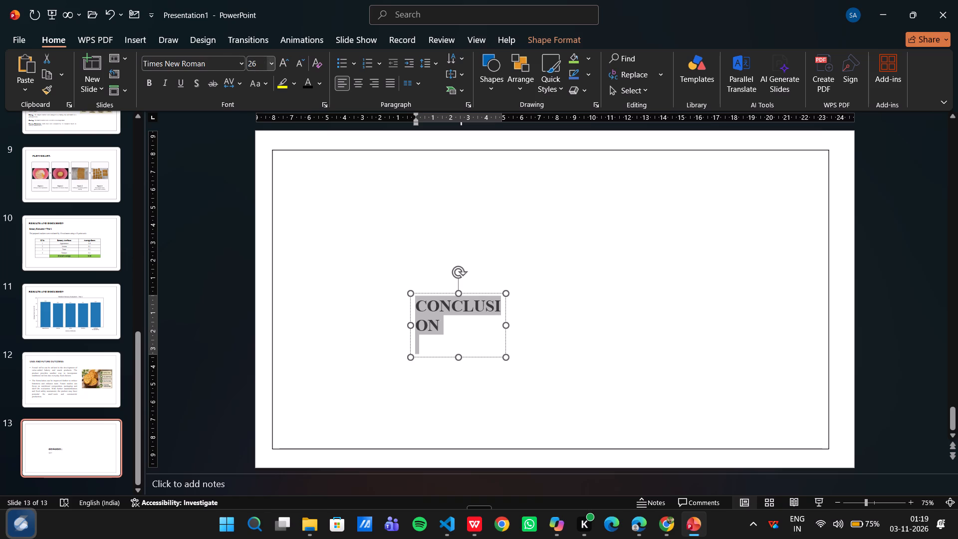
# Widen the text box to fit the enlarged CONCLUSION heading on one line and move it to the frame's upper-left corner.
pyautogui.moveTo(506, 324); pyautogui.dragTo(536, 324)
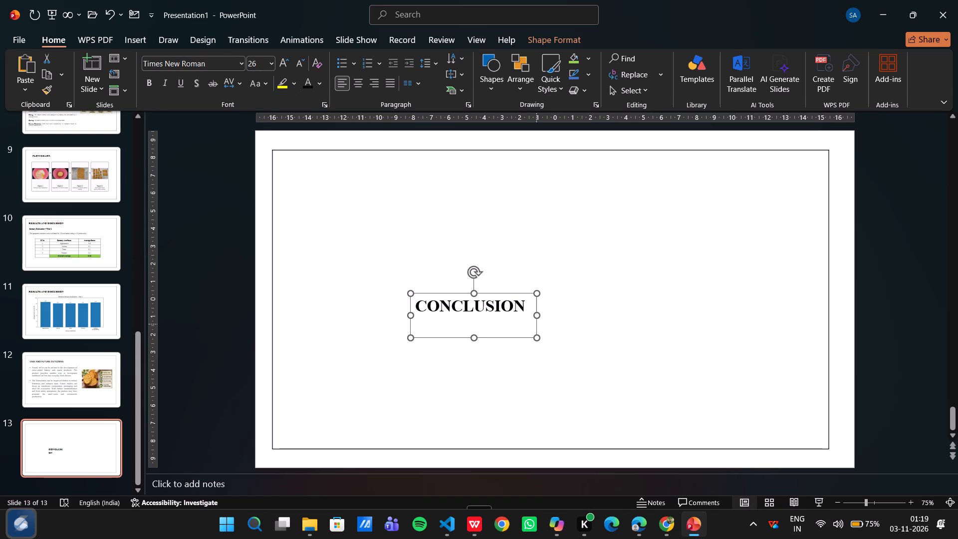
pyautogui.moveTo(495, 338); pyautogui.dragTo(378, 220)
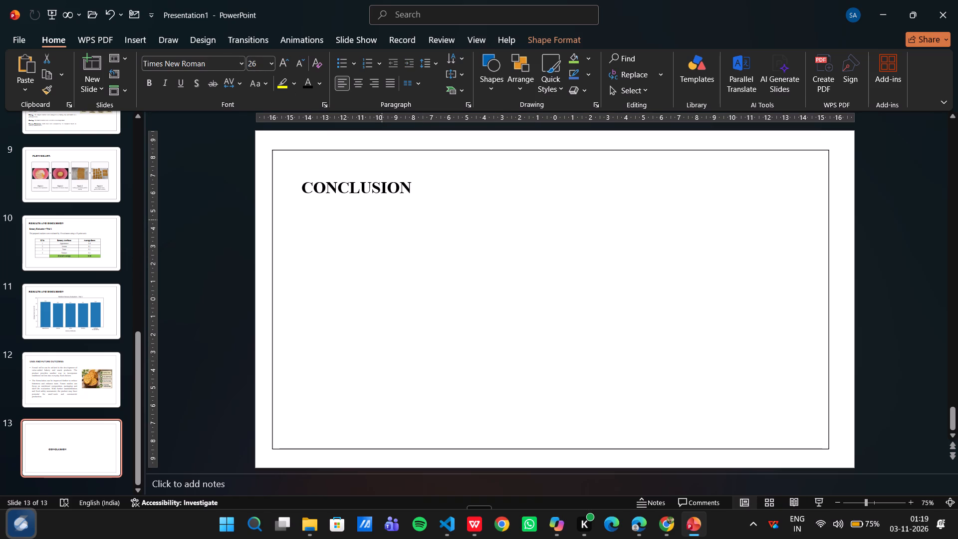
# Nudge the CONCLUSION heading on slide 13 slightly closer to the frame's left edge.
pyautogui.moveTo(378, 220); pyautogui.dragTo(374, 218)
pyautogui.click(444, 326)
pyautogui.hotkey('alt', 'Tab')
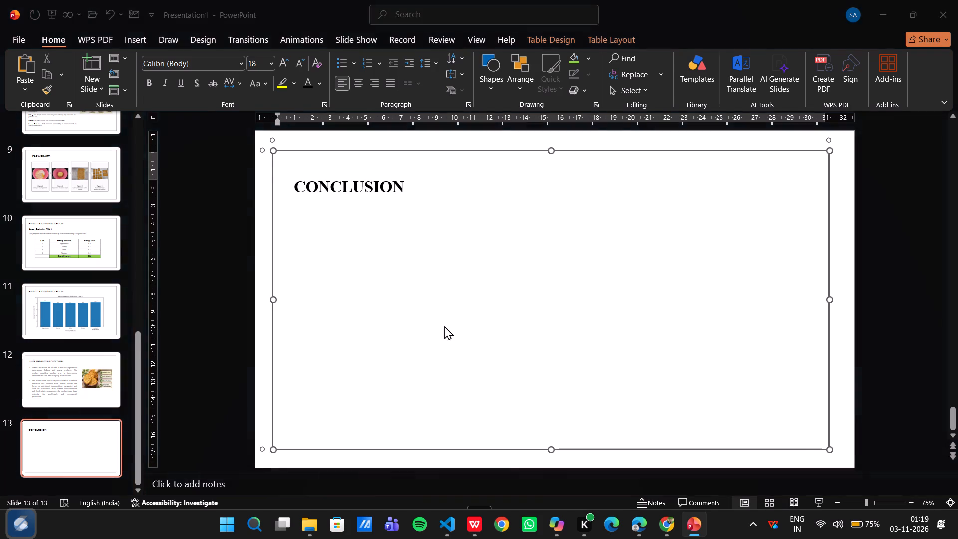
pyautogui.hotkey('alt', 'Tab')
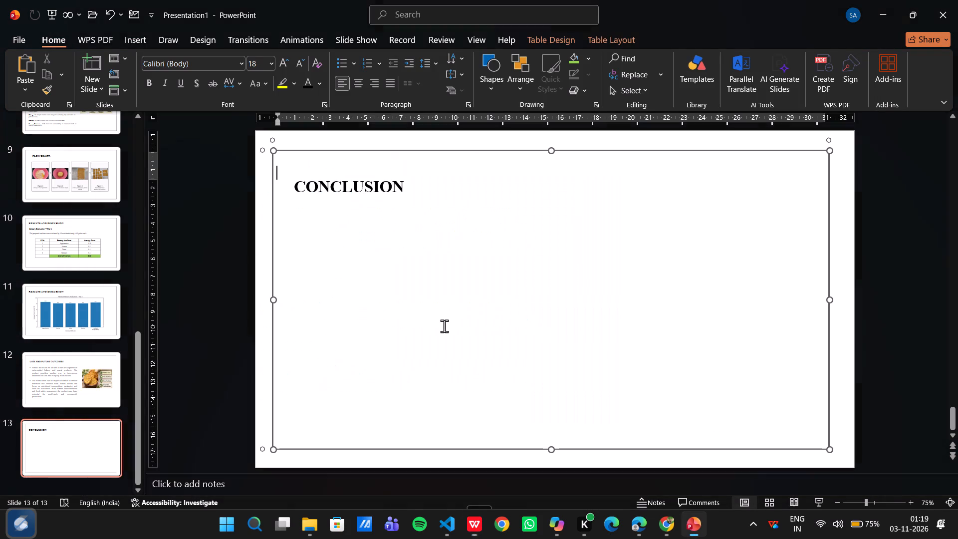
# On slide 12, shrink the cracker picture proportionally to about two-thirds of its width and move it toward the frame's upper-right corner.
pyautogui.click(86, 379)
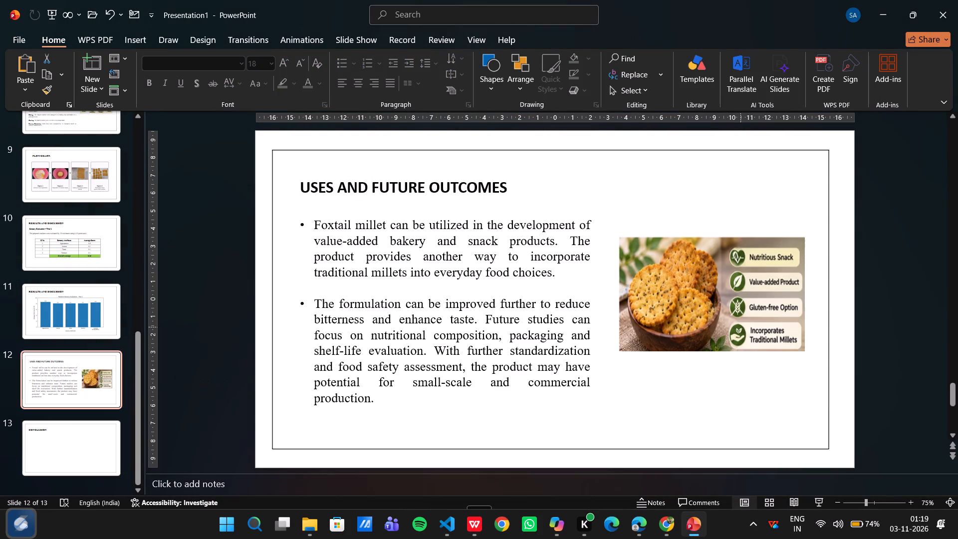
pyautogui.click(740, 327)
pyautogui.moveTo(807, 235); pyautogui.dragTo(773, 265)
pyautogui.moveTo(773, 253); pyautogui.dragTo(735, 304)
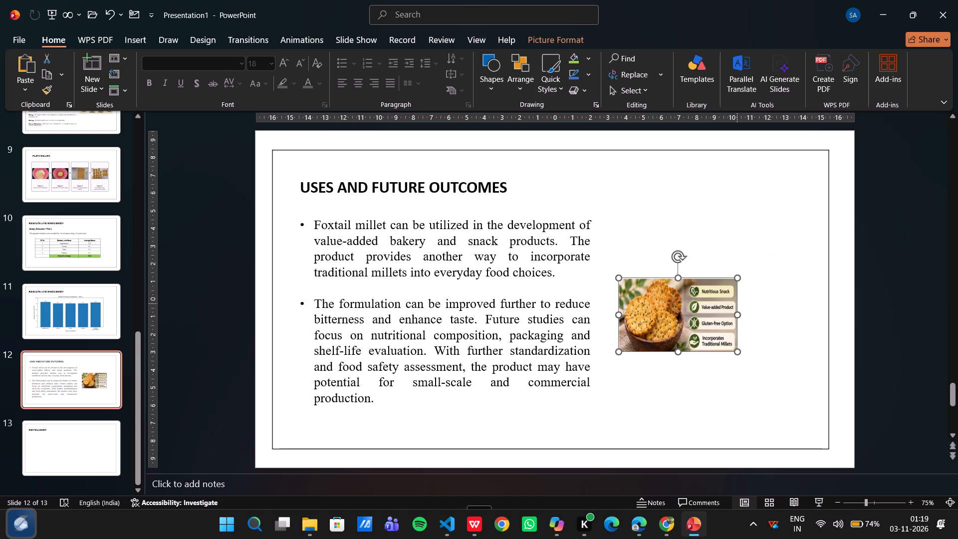
pyautogui.moveTo(707, 312); pyautogui.dragTo(700, 236)
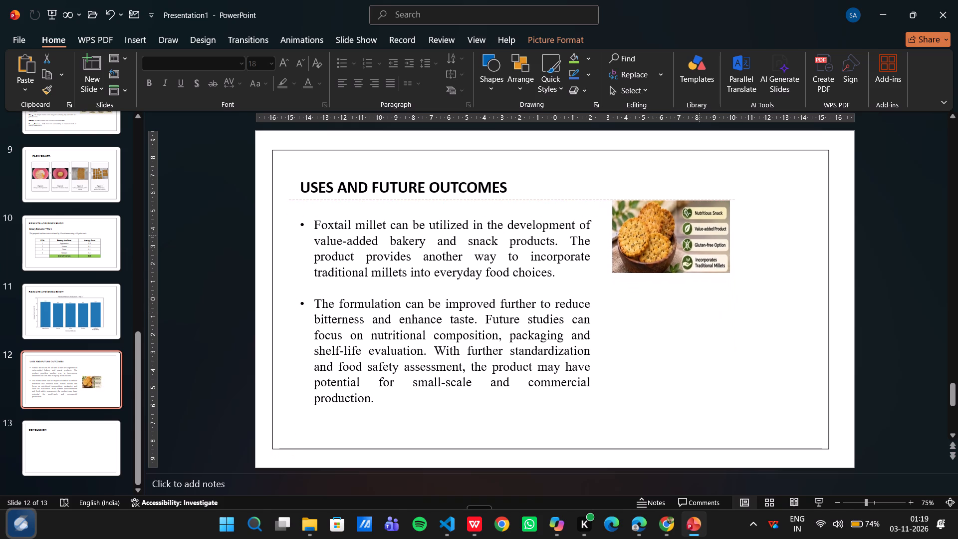
pyautogui.moveTo(700, 236); pyautogui.dragTo(736, 220)
# Bring up the open windows to switch away from the presentation.
pyautogui.hotkey('alt', 'Tab')
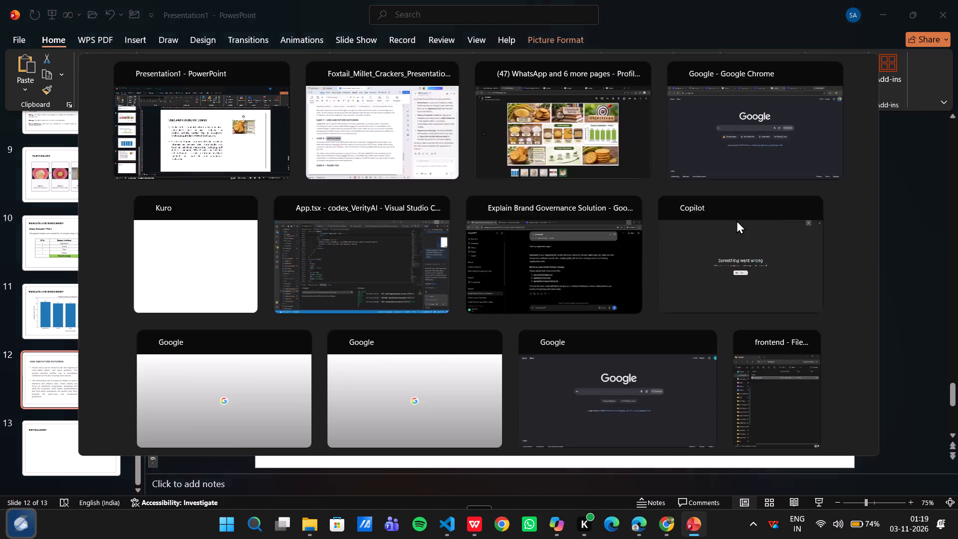
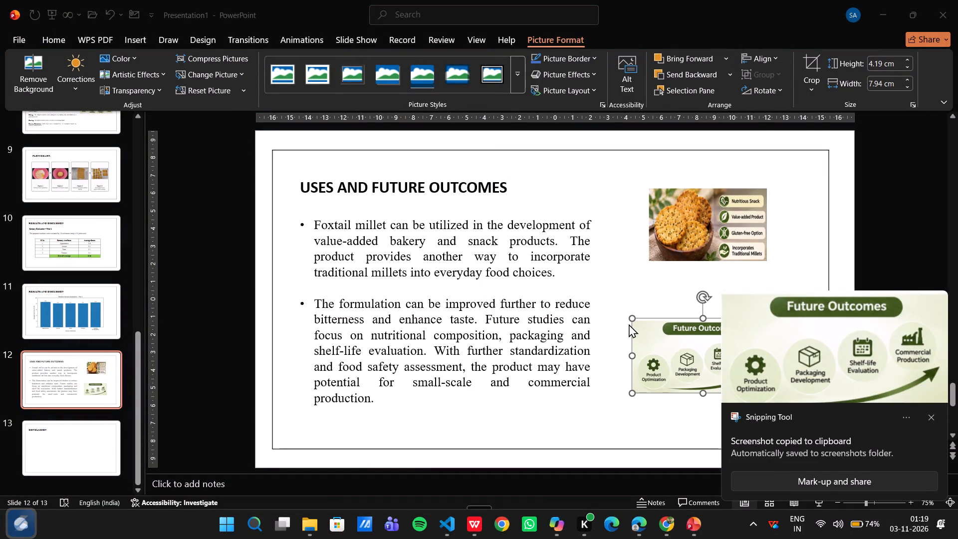
# Fine-tune the size of the Future Outcomes picture on slide 12 from its upper-left corner.
pyautogui.moveTo(629, 324); pyautogui.dragTo(633, 317)
pyautogui.click(633, 317)
pyautogui.click(633, 317)
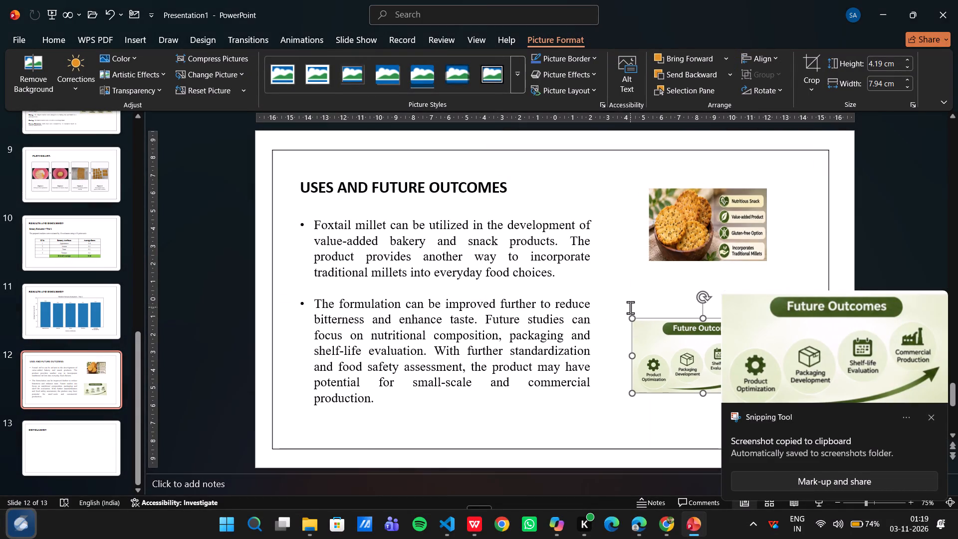
# Enlarge the Future Outcomes picture on slide 12 to about 11.94 by 6.31 cm and position it inside the frame below the cracker picture.
pyautogui.moveTo(634, 321); pyautogui.dragTo(610, 267)
pyautogui.moveTo(620, 333); pyautogui.dragTo(684, 343)
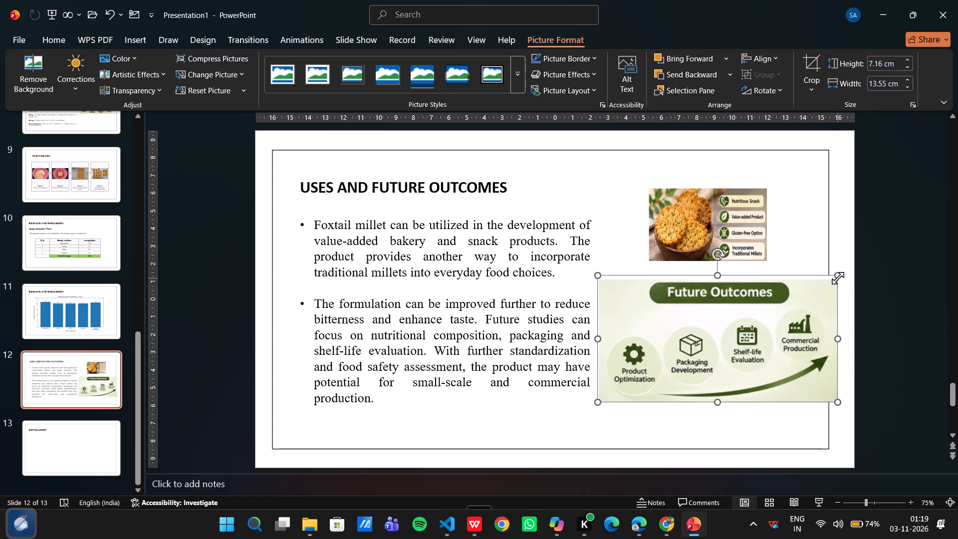
pyautogui.moveTo(838, 277); pyautogui.dragTo(809, 291)
pyautogui.moveTo(755, 313); pyautogui.dragTo(764, 304)
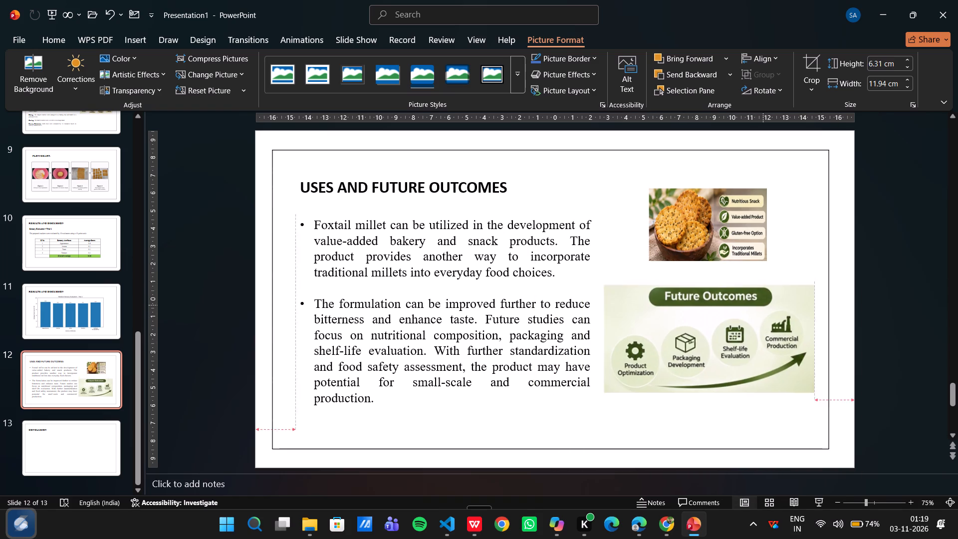
pyautogui.moveTo(764, 304); pyautogui.dragTo(763, 303)
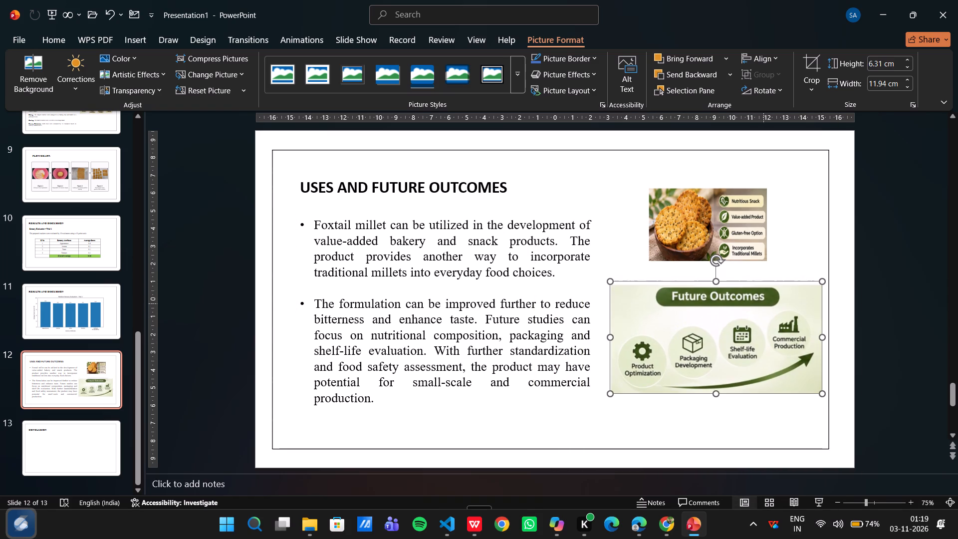
pyautogui.click(671, 423)
# Copy the two paragraphs under SLIDE 8 – CONCLUSION from the WPS document and return to slide 13 in PowerPoint.
pyautogui.hotkey('alt', 'Tab')
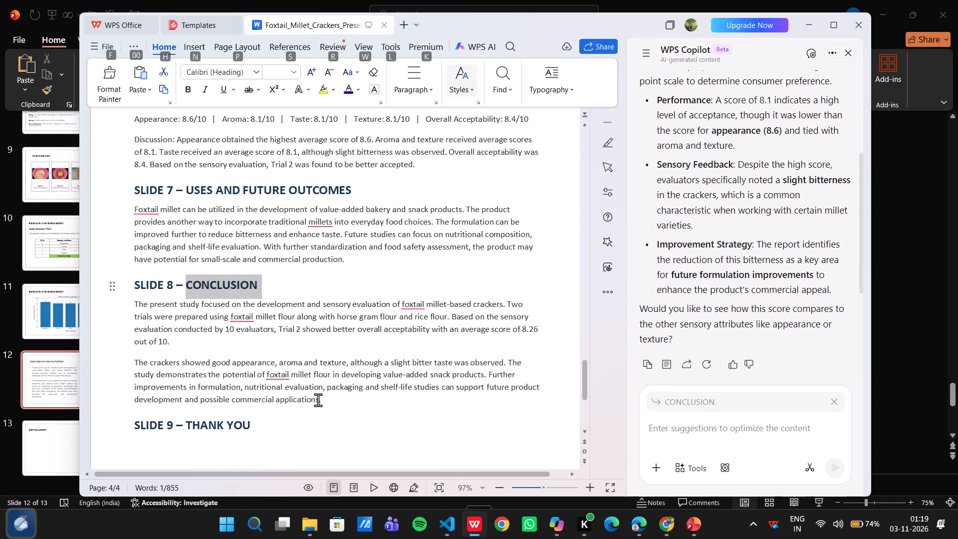
pyautogui.moveTo(318, 400); pyautogui.dragTo(138, 305)
pyautogui.hotkey('ctrl', 'c')
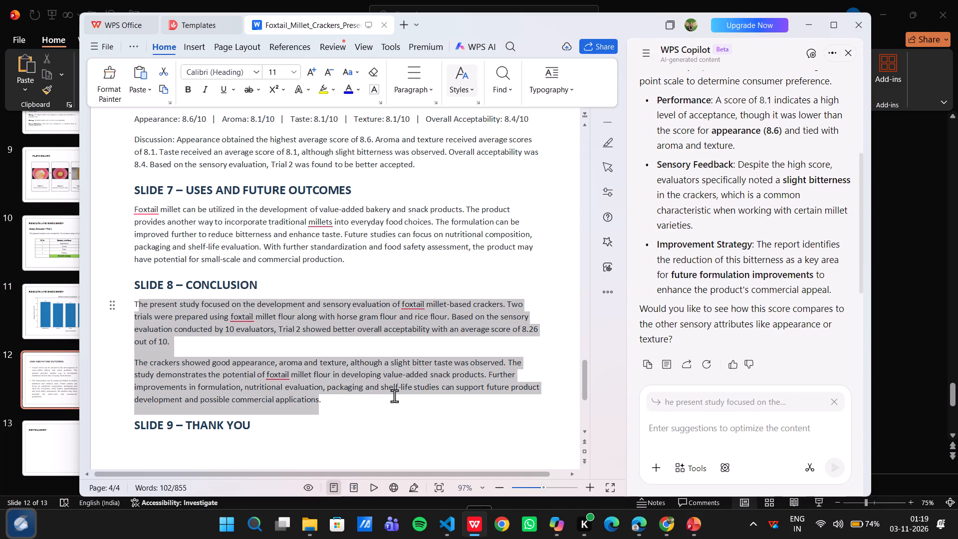
pyautogui.click(416, 409)
pyautogui.hotkey('alt', 'Tab')
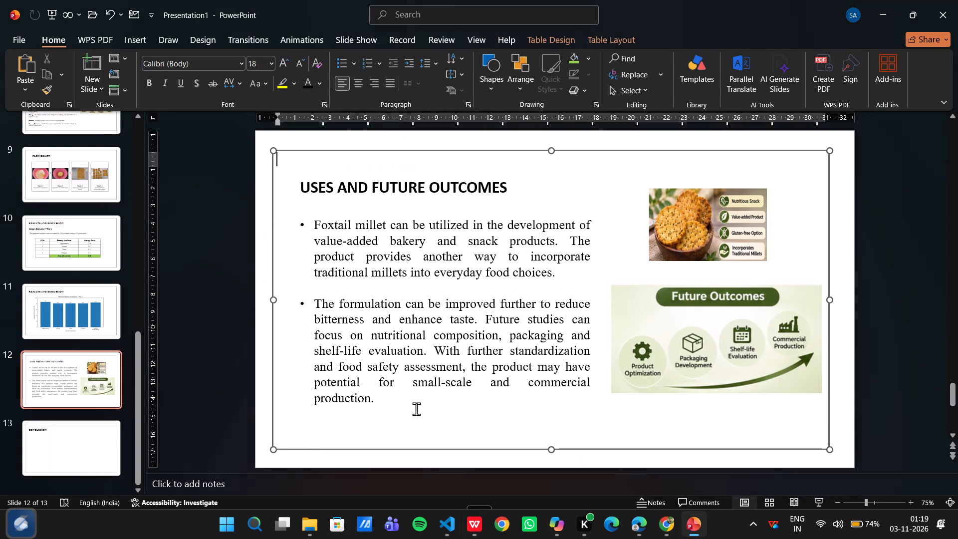
pyautogui.click(112, 448)
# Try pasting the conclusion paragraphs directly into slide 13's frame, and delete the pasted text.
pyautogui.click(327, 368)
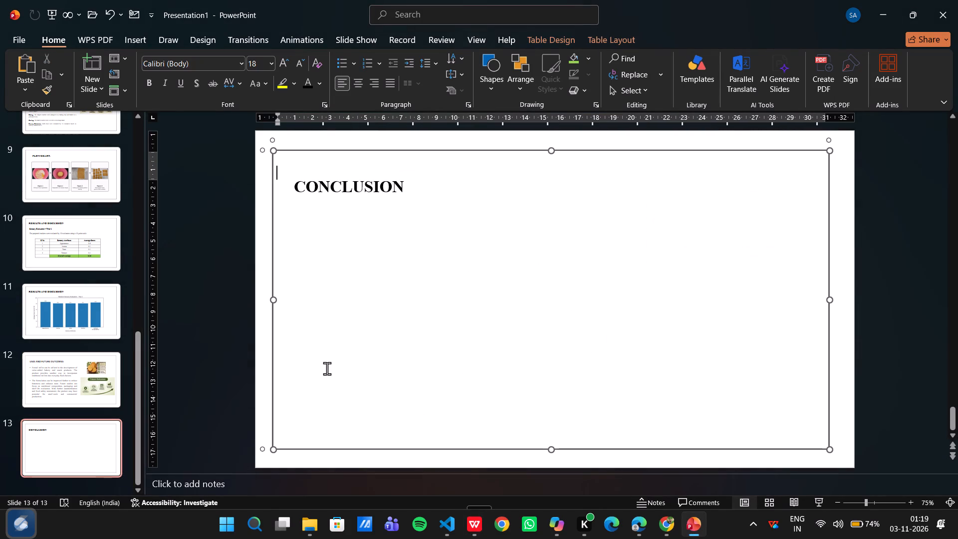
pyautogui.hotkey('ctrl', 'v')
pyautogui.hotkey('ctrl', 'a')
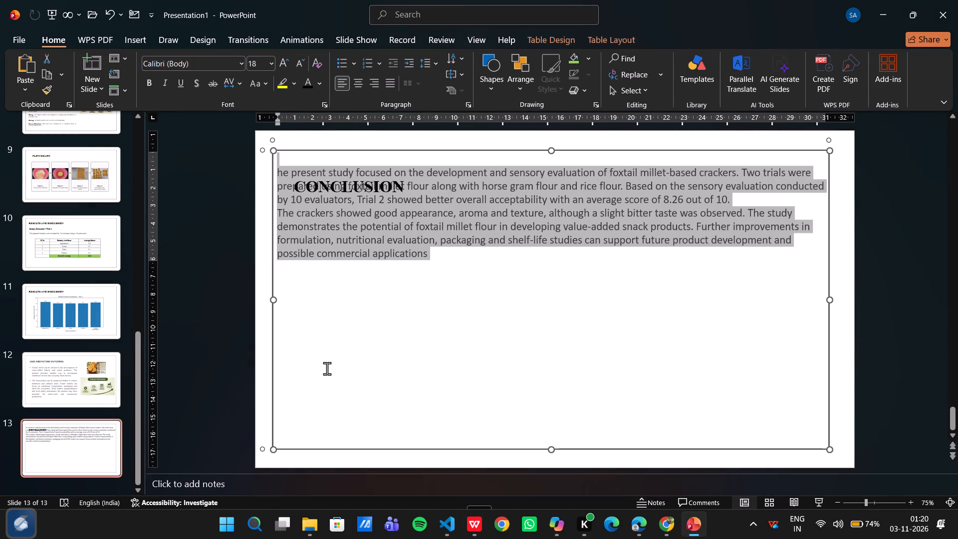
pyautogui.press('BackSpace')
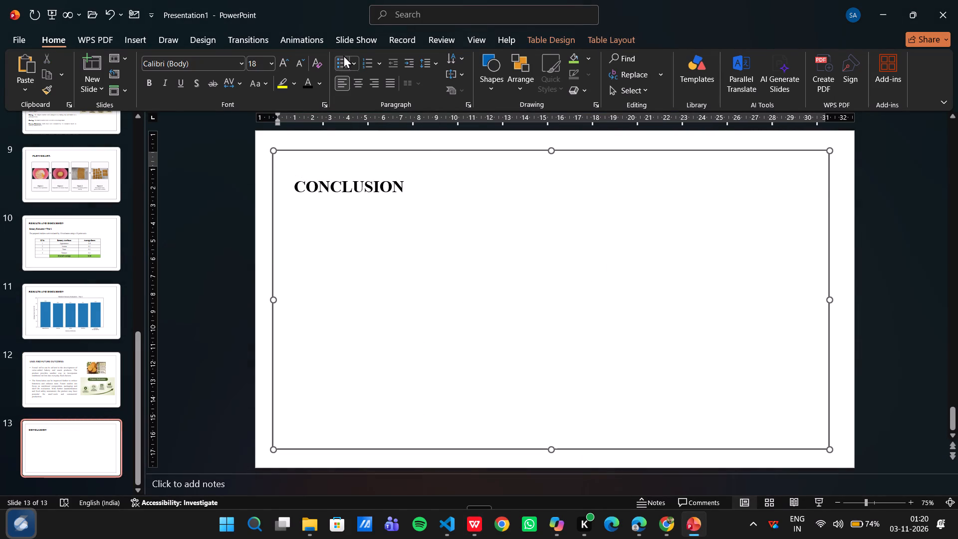
# Insert a text box on slide 13 below the CONCLUSION heading and widen it to roughly half the slide.
pyautogui.click(149, 39)
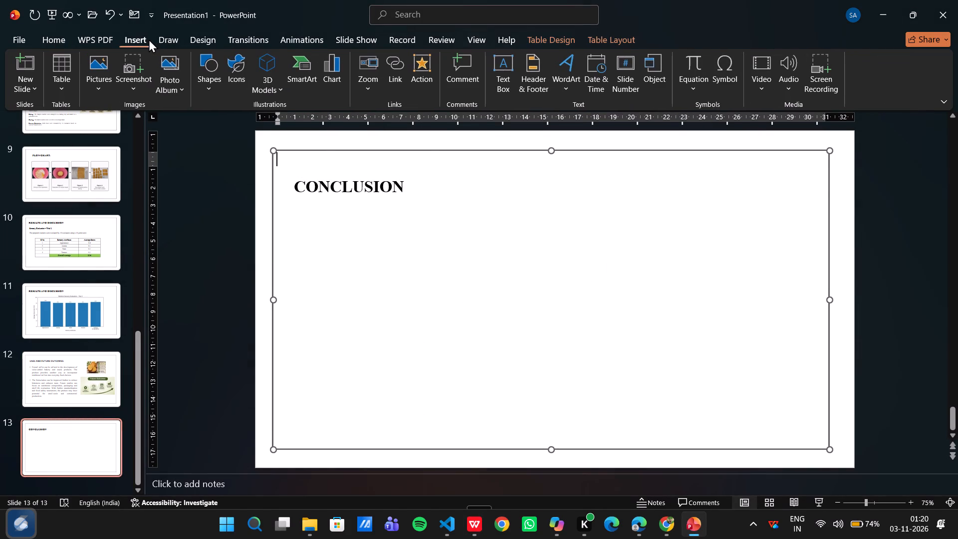
pyautogui.click(502, 78)
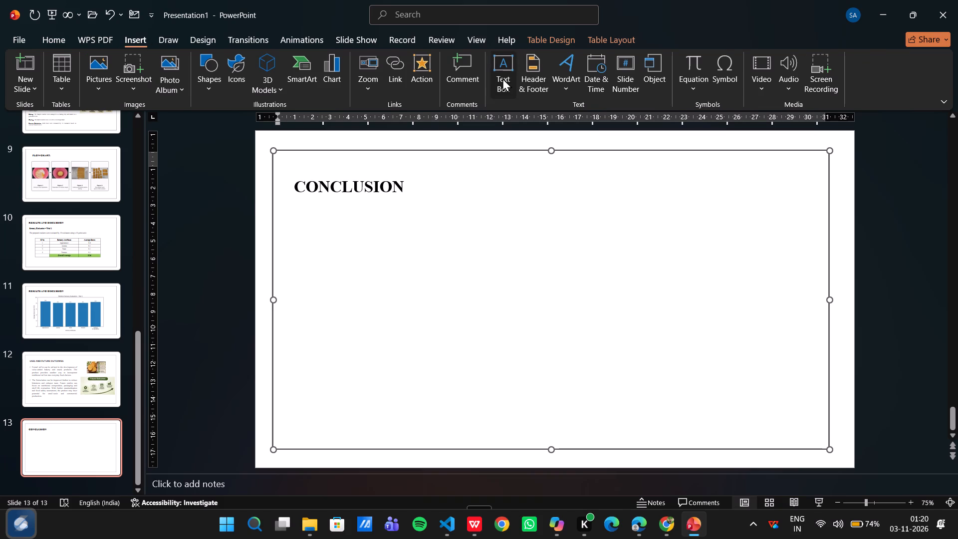
pyautogui.moveTo(411, 303); pyautogui.dragTo(461, 346)
pyautogui.hotkey('ctrl', 'v')
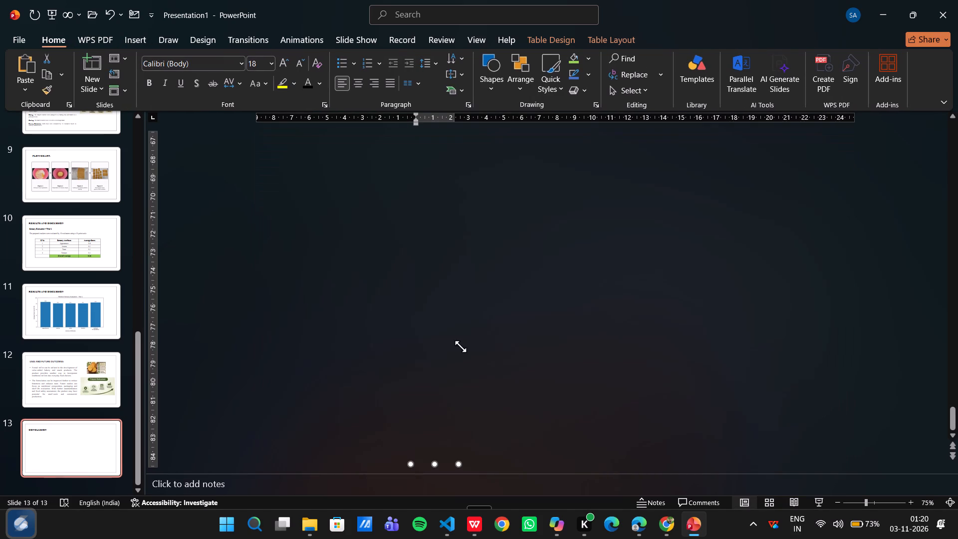
pyautogui.hotkey('ctrl', 'z')
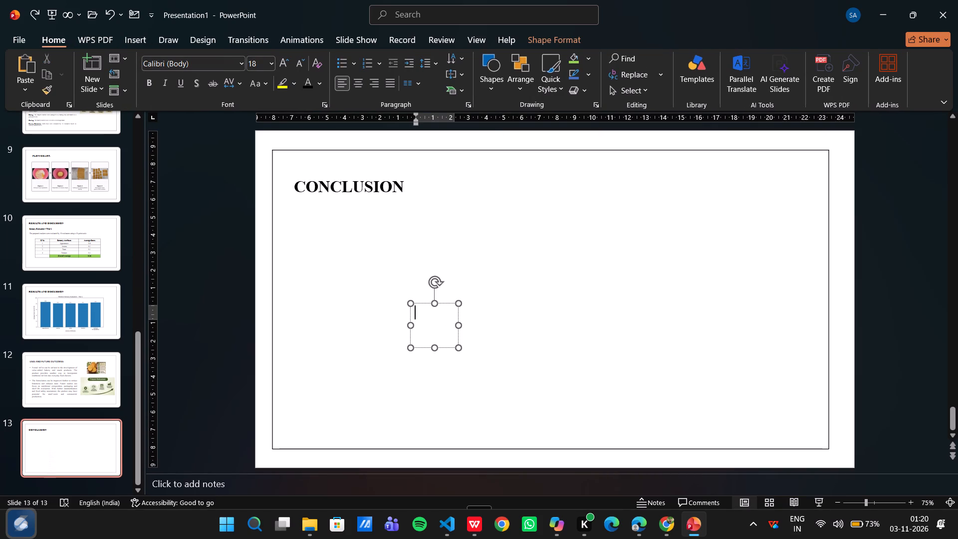
pyautogui.moveTo(427, 303); pyautogui.dragTo(358, 229)
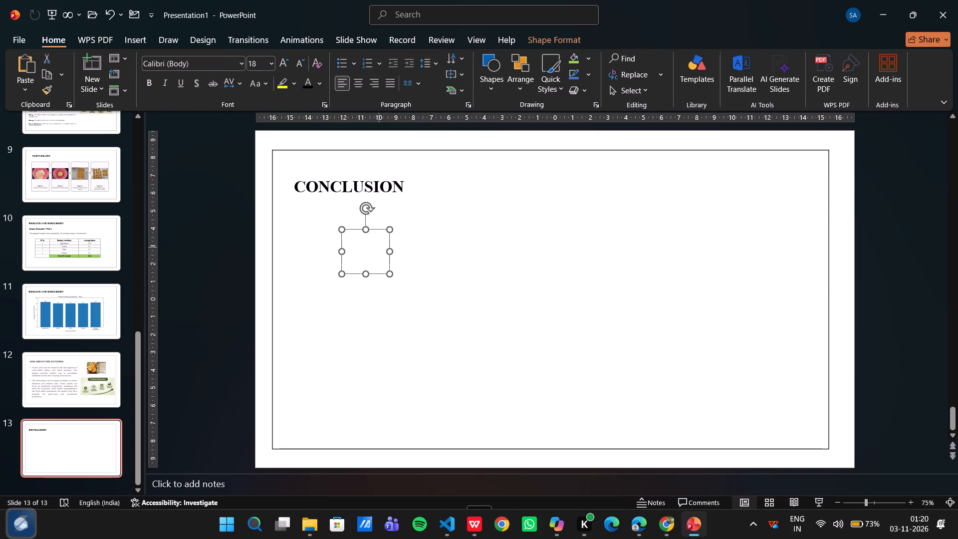
pyautogui.moveTo(388, 251); pyautogui.dragTo(643, 266)
# Paste the conclusion paragraphs into the new text box and position it just below the CONCLUSION heading.
pyautogui.keyDown('ctrl'); pyautogui.click(555, 256); pyautogui.keyUp('ctrl')
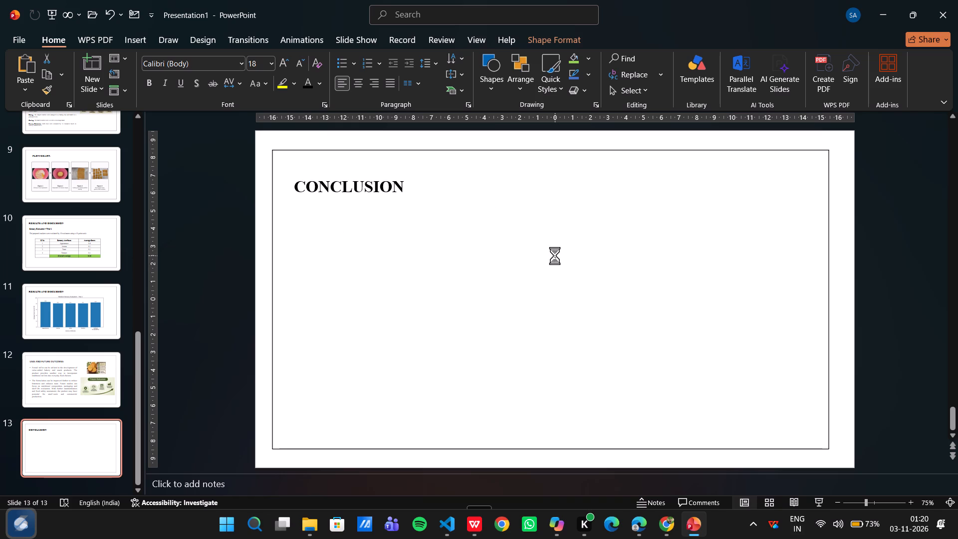
pyautogui.hotkey('ctrl', 'v')
pyautogui.moveTo(479, 258); pyautogui.dragTo(349, 202)
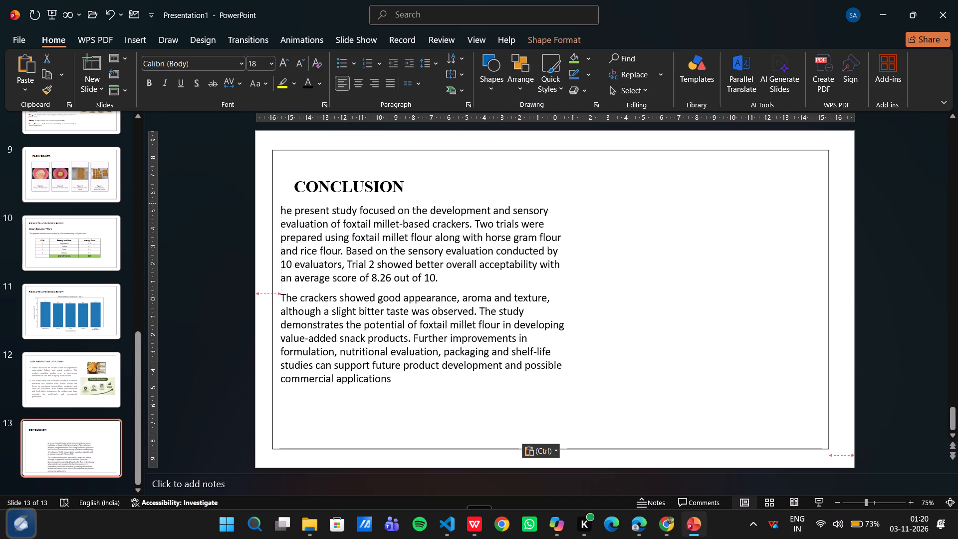
pyautogui.moveTo(349, 202); pyautogui.dragTo(349, 202)
pyautogui.moveTo(382, 201); pyautogui.dragTo(415, 213)
# Replace the entire contents of the text box with a fresh paste of the conclusion paragraphs.
pyautogui.hotkey('alt', 'Tab')
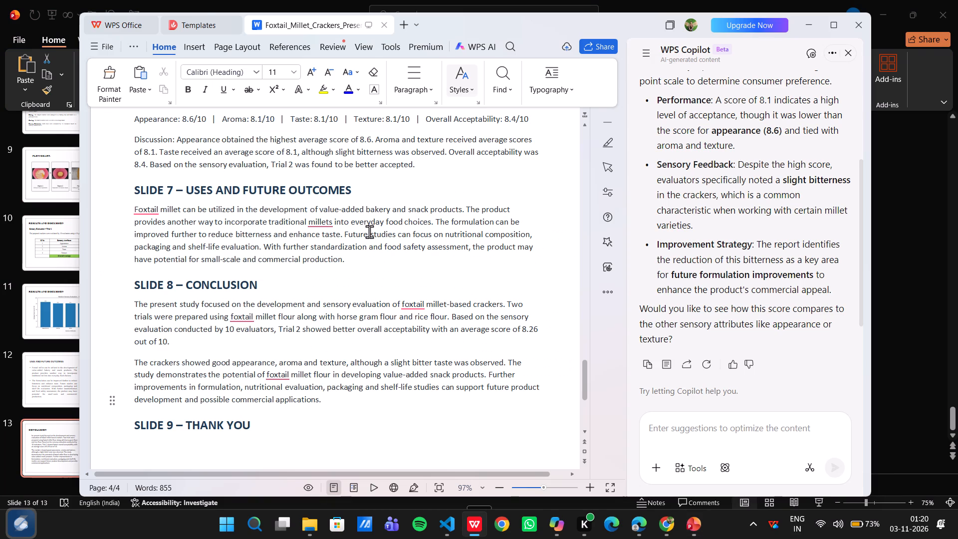
pyautogui.hotkey('alt', 'Tab')
pyautogui.click(309, 217)
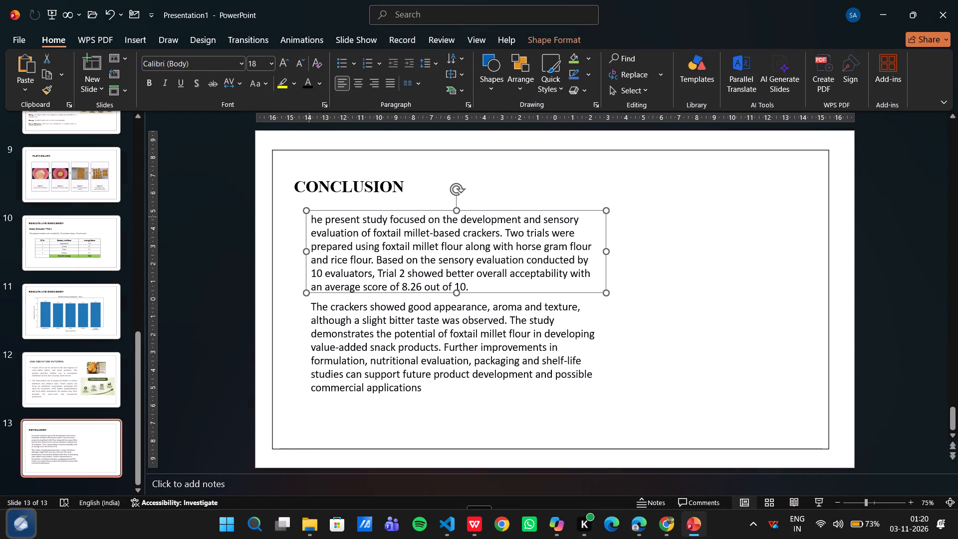
pyautogui.click(326, 223)
pyautogui.hotkey('ctrl', 'a')
pyautogui.press('BackSpace')
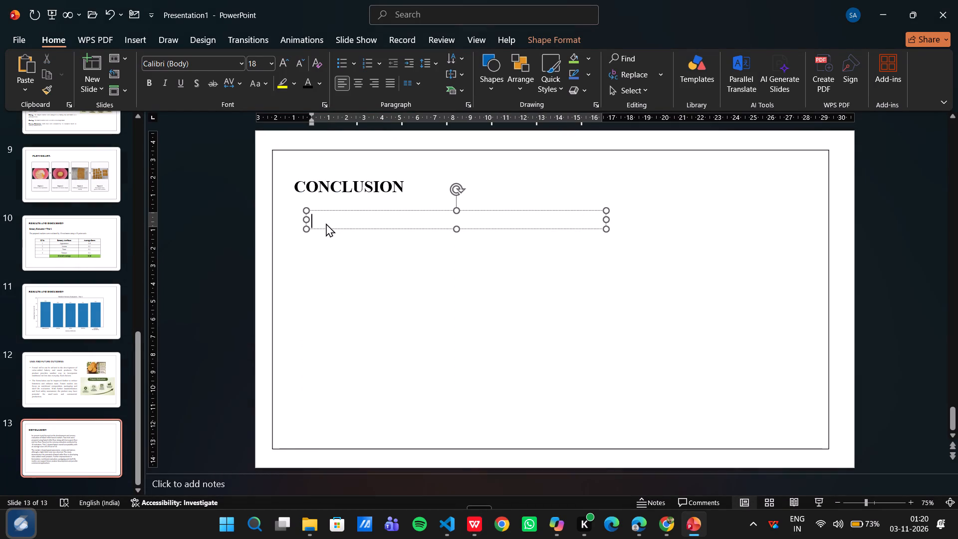
pyautogui.hotkey('ctrl', 'v')
# Add the missing capital T at the start of the first paragraph so it begins with "The".
pyautogui.click(314, 220)
pyautogui.press('Left')
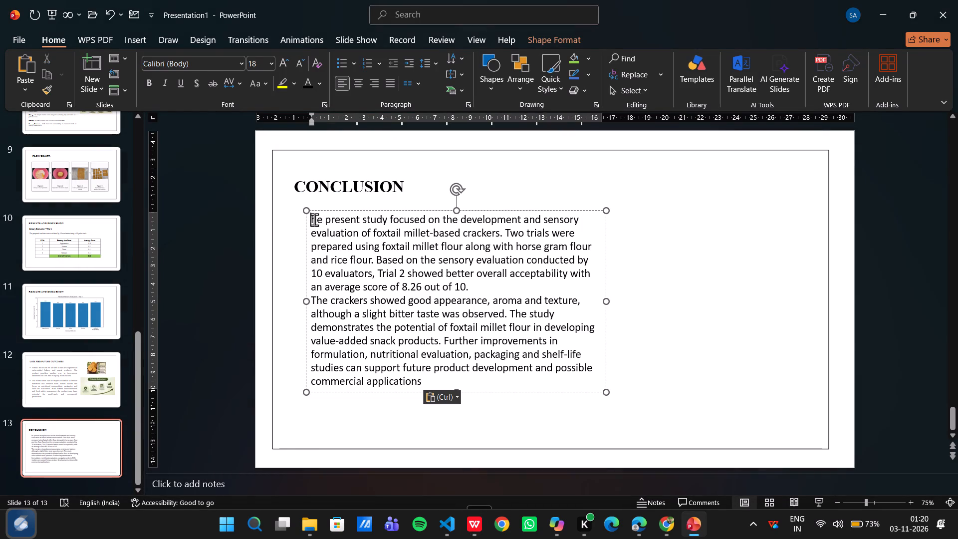
pyautogui.hotkey('shift', 't')
# Format all the conclusion body text as Times New Roman, size 21, with justified alignment.
pyautogui.hotkey('ctrl', 'a')
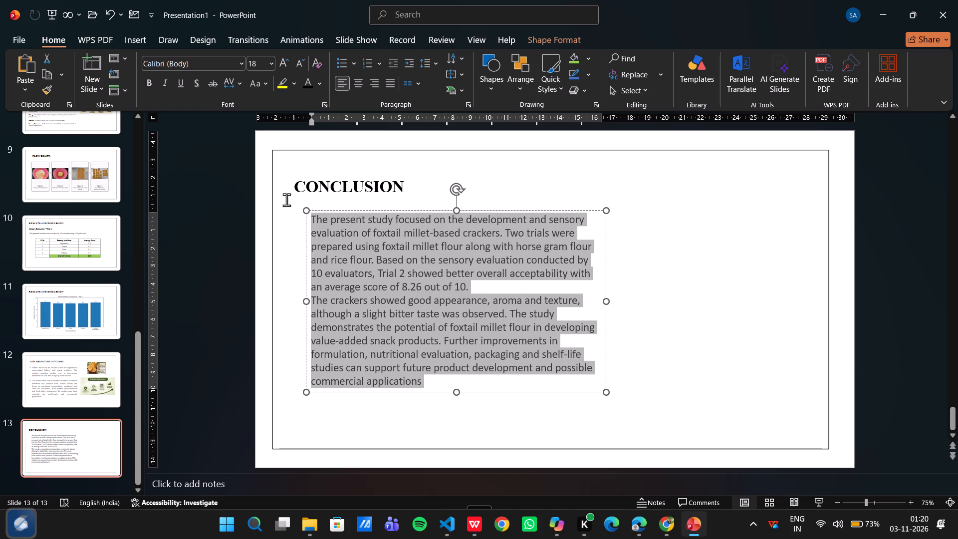
pyautogui.click(195, 63)
pyautogui.write('tim')
pyautogui.press('Return')
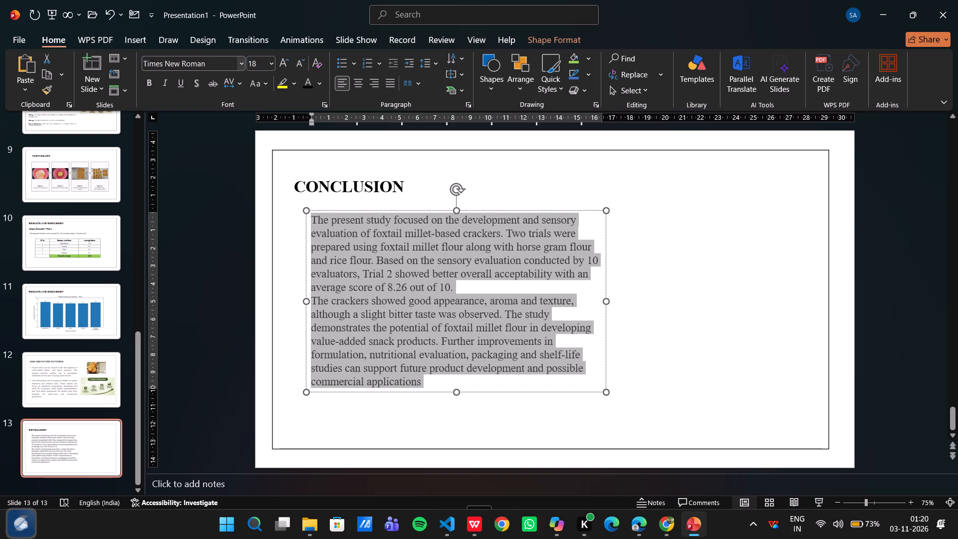
pyautogui.click(257, 61)
pyautogui.write('21')
pyautogui.press('Return')
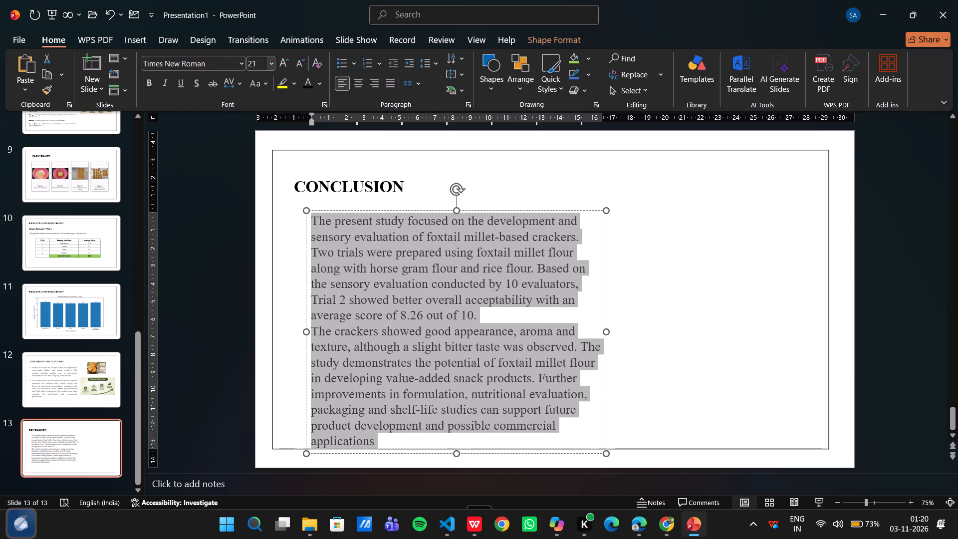
pyautogui.click(390, 79)
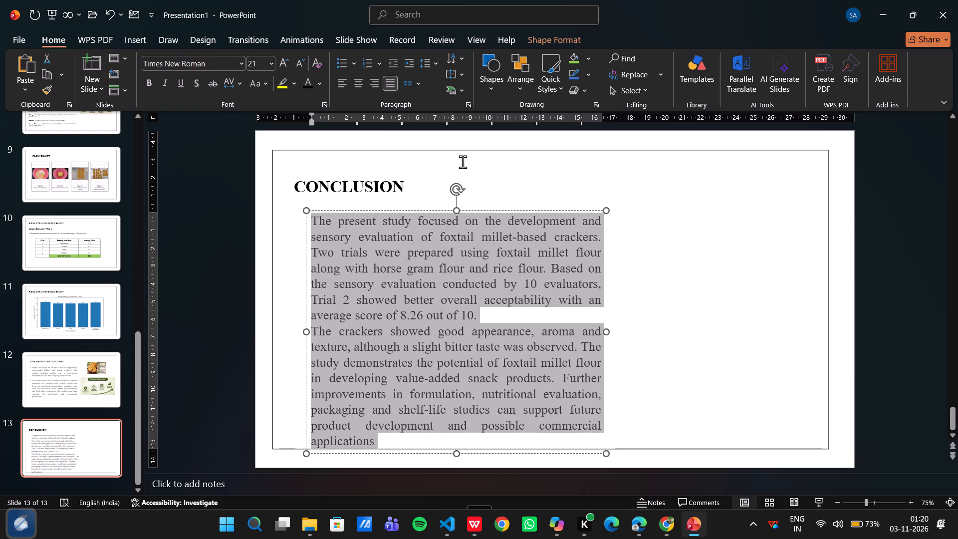
# Widen the conclusion text box slightly and insert a blank line between its two paragraphs.
pyautogui.moveTo(606, 328); pyautogui.dragTo(637, 329)
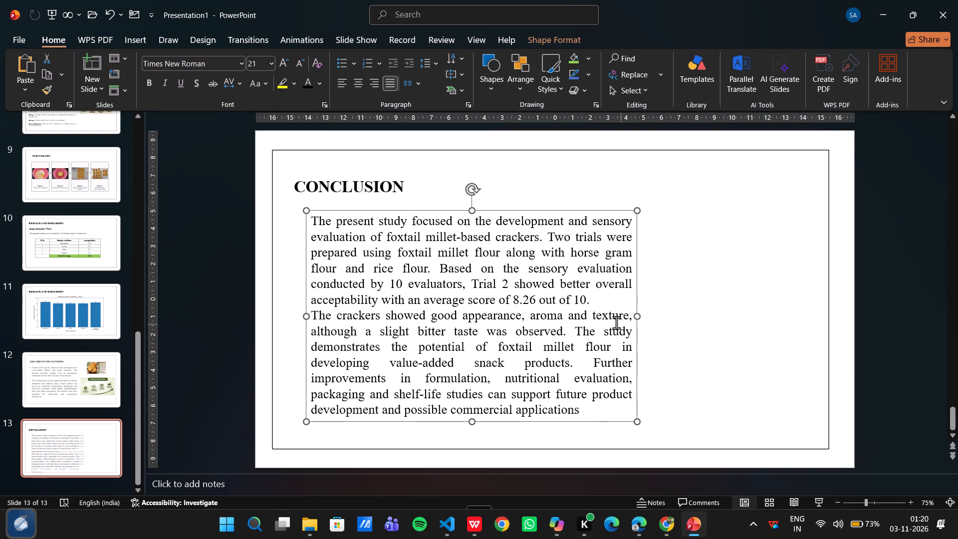
pyautogui.click(599, 303)
pyautogui.press('Return')
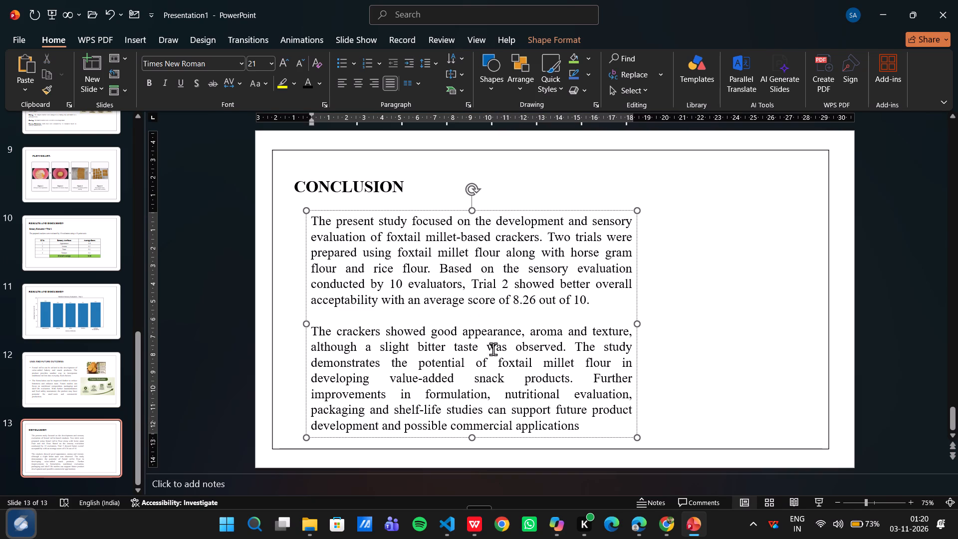
# Apply round bullets to both conclusion paragraphs.
pyautogui.hotkey('ctrl', 'a')
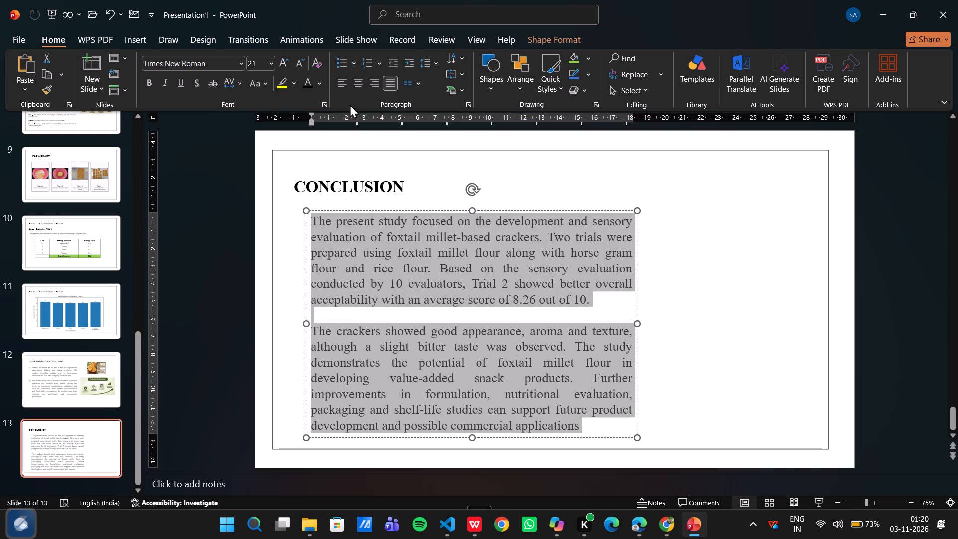
pyautogui.click(341, 70)
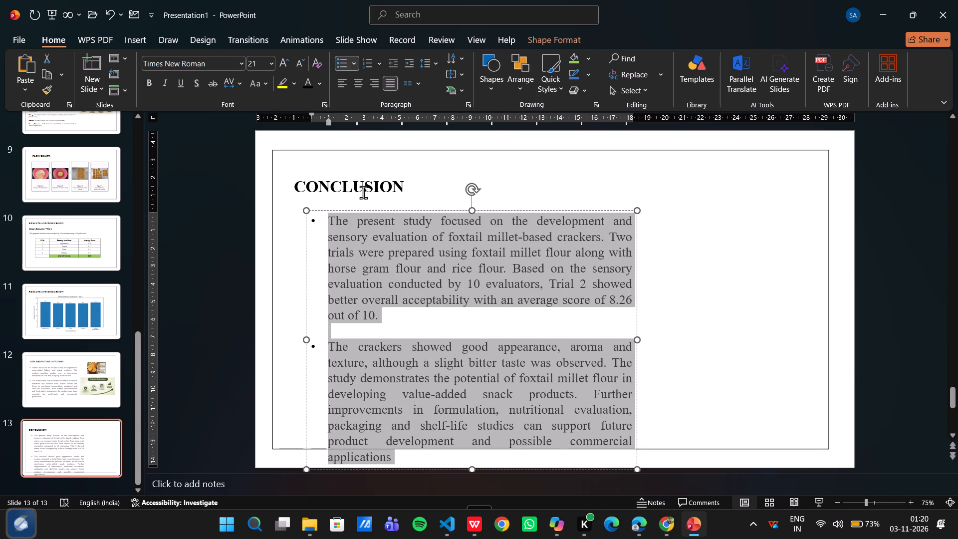
# Widen the bulleted text box to span most of the frame and position it with a gap below the CONCLUSION heading.
pyautogui.moveTo(370, 210); pyautogui.dragTo(356, 209)
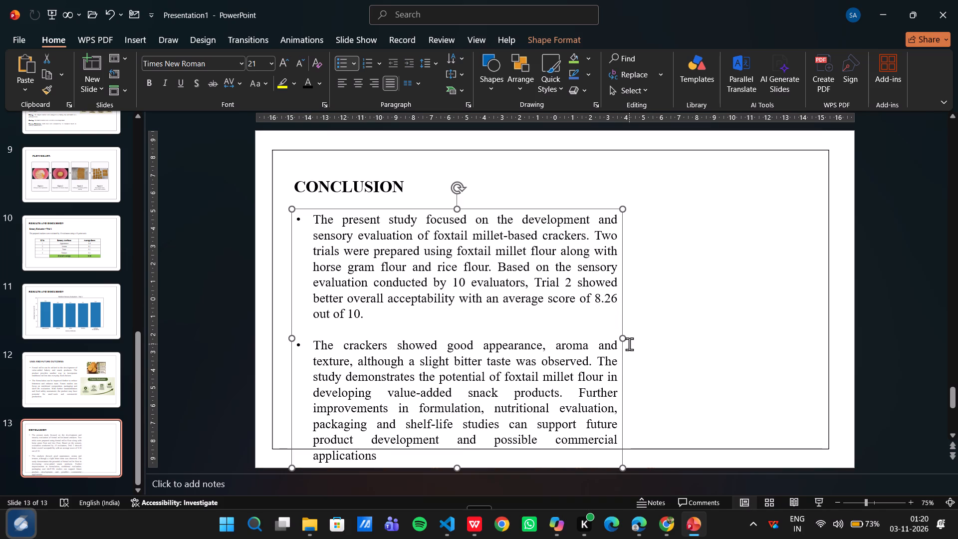
pyautogui.moveTo(624, 335); pyautogui.dragTo(759, 328)
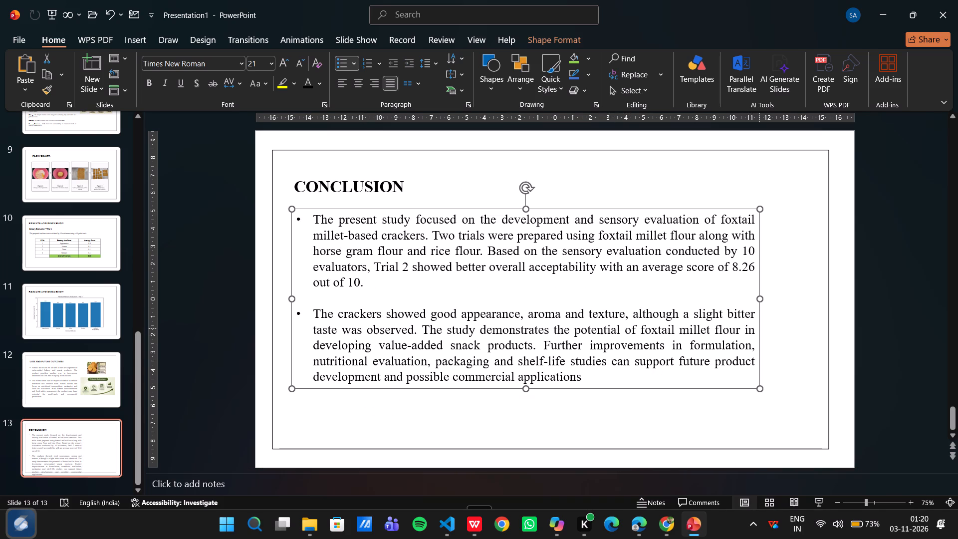
pyautogui.moveTo(652, 389); pyautogui.dragTo(655, 402)
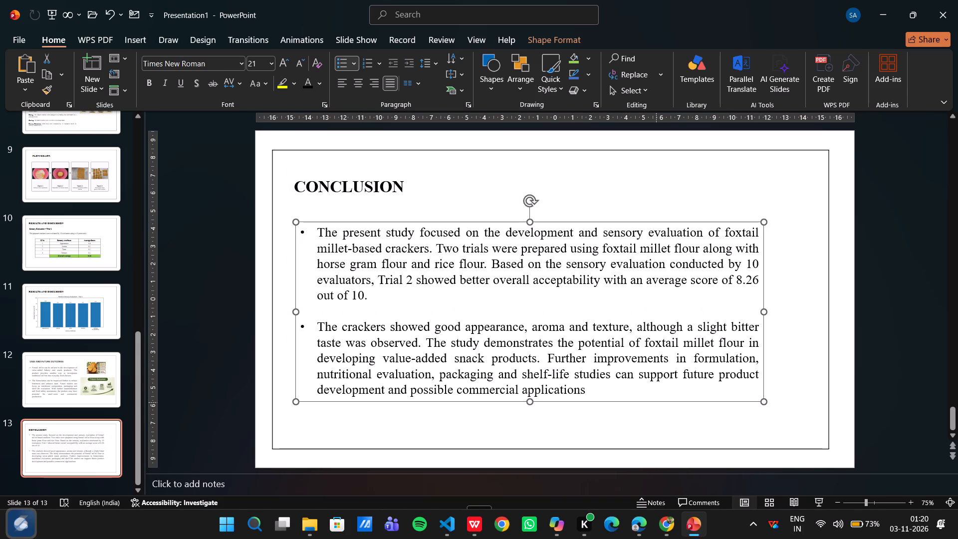
# Add a slide with the Blank layout after the Conclusion slide and go back to slide 13.
pyautogui.click(101, 443)
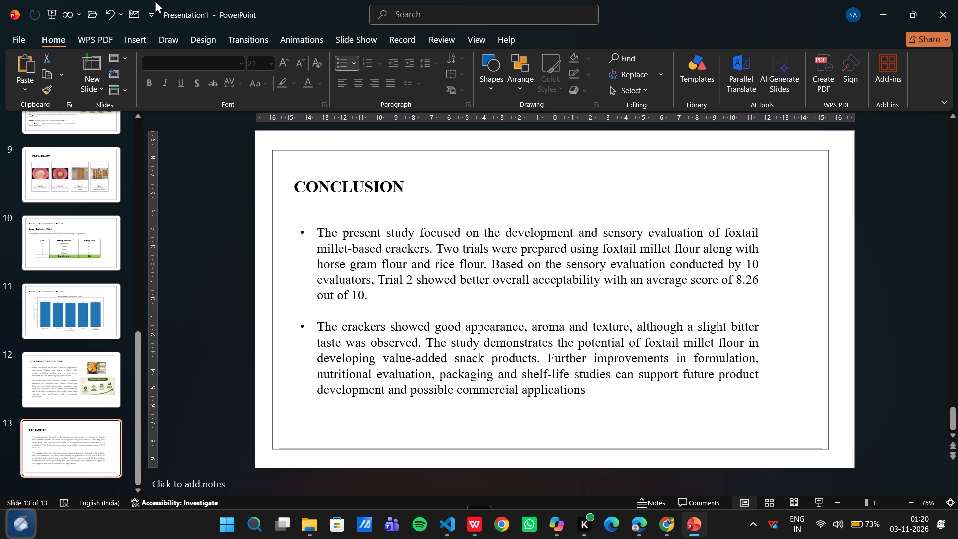
pyautogui.click(91, 97)
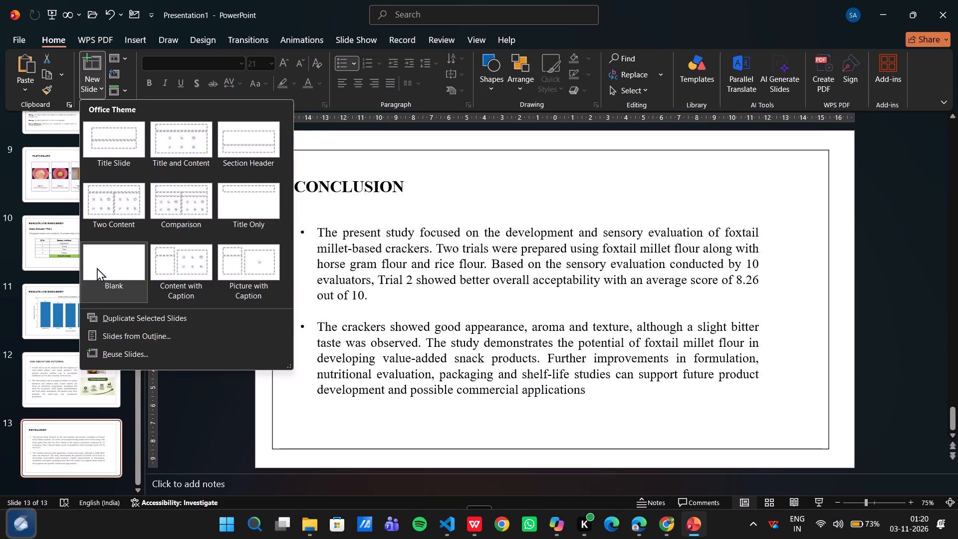
pyautogui.click(97, 268)
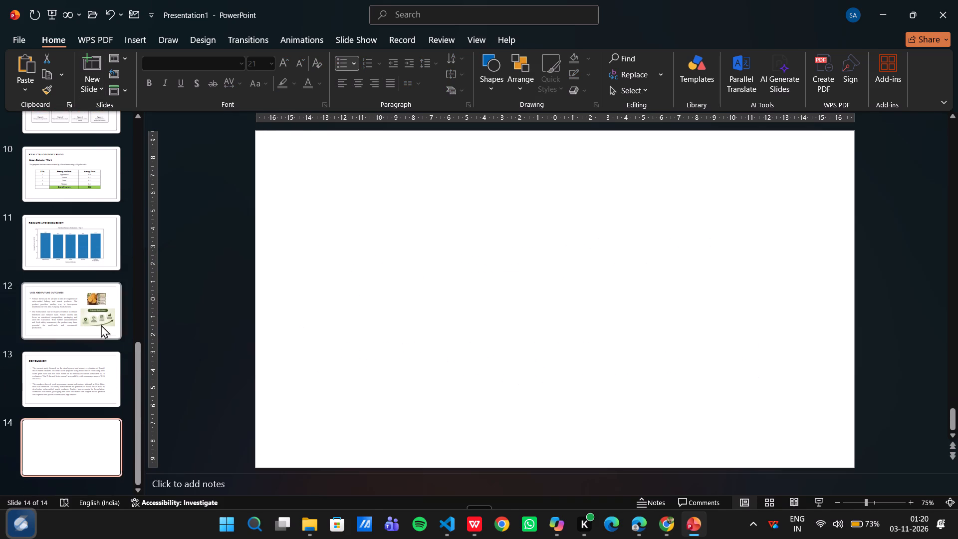
pyautogui.click(98, 381)
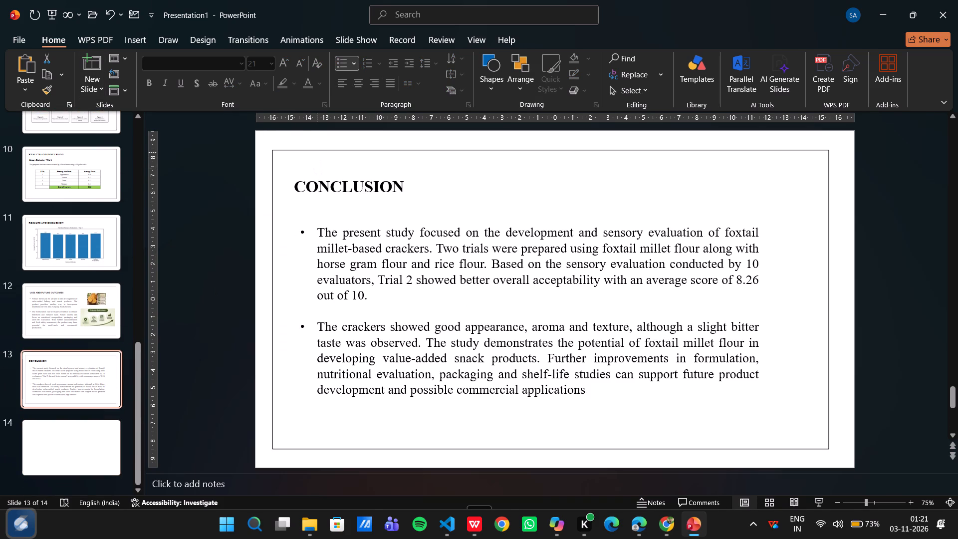
# Copy the rectangular border frame from the Conclusion slide onto blank slide 14.
pyautogui.click(317, 152)
pyautogui.hotkey('ctrl', 'c')
pyautogui.keyDown('ctrl'); pyautogui.click(317, 152); pyautogui.keyUp('ctrl')
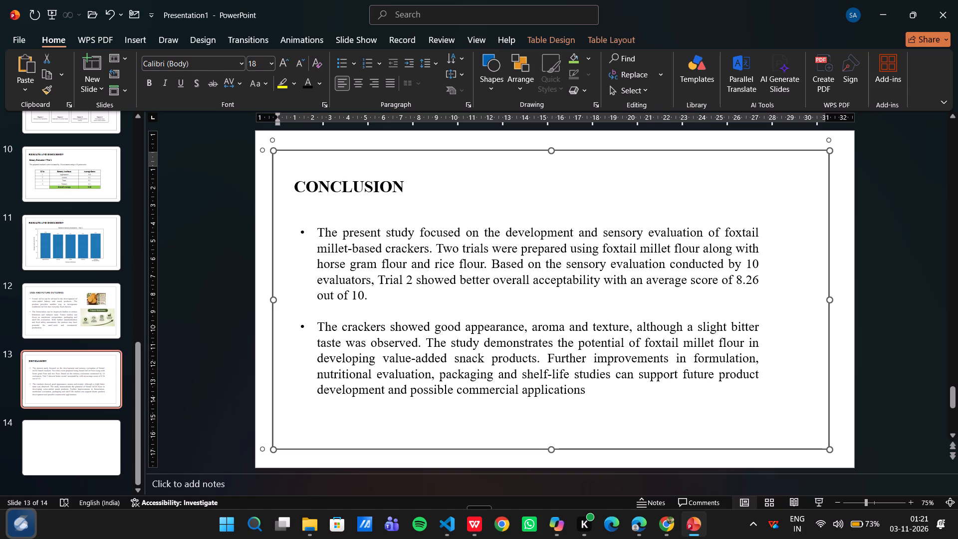
pyautogui.click(91, 447)
pyautogui.click(291, 356)
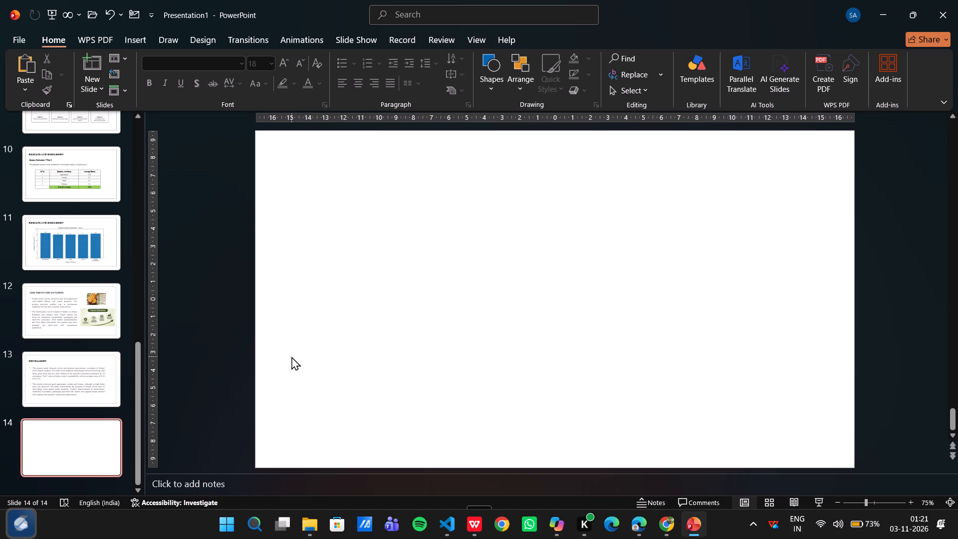
pyautogui.hotkey('ctrl', 'v')
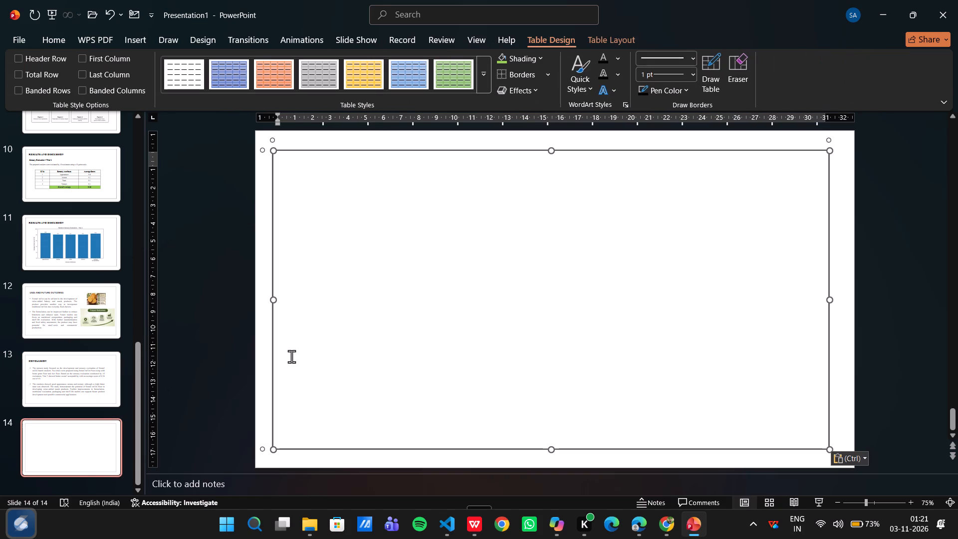
# Switch to the WPS document, copy the THANK YOU text from its last slide section, and return to PowerPoint.
pyautogui.hotkey('alt', 'Tab')
pyautogui.scroll(-1, 291, 356)
pyautogui.scroll(-1, 270, 397)
pyautogui.moveTo(286, 415); pyautogui.dragTo(398, 419)
pyautogui.hotkey('ctrl', 'c')
pyautogui.hotkey('alt', 'Tab')
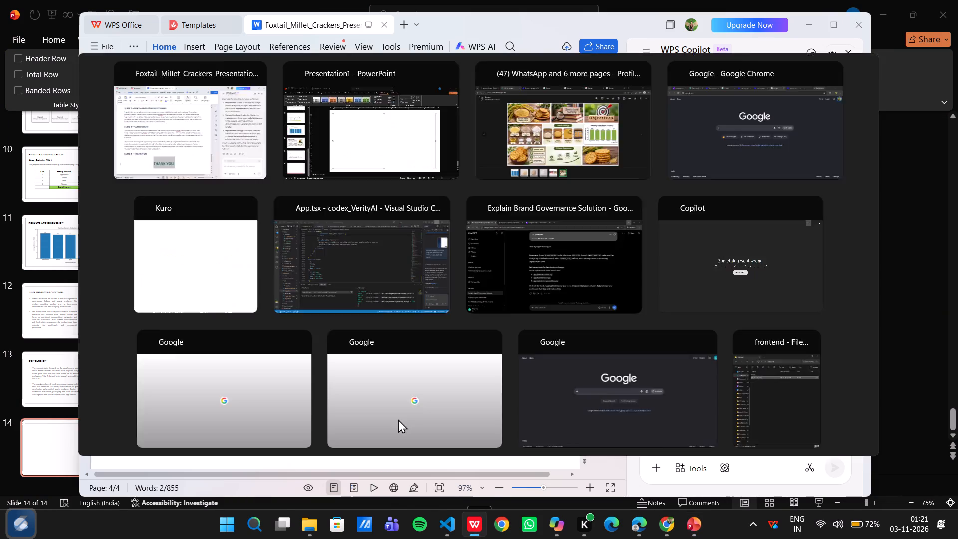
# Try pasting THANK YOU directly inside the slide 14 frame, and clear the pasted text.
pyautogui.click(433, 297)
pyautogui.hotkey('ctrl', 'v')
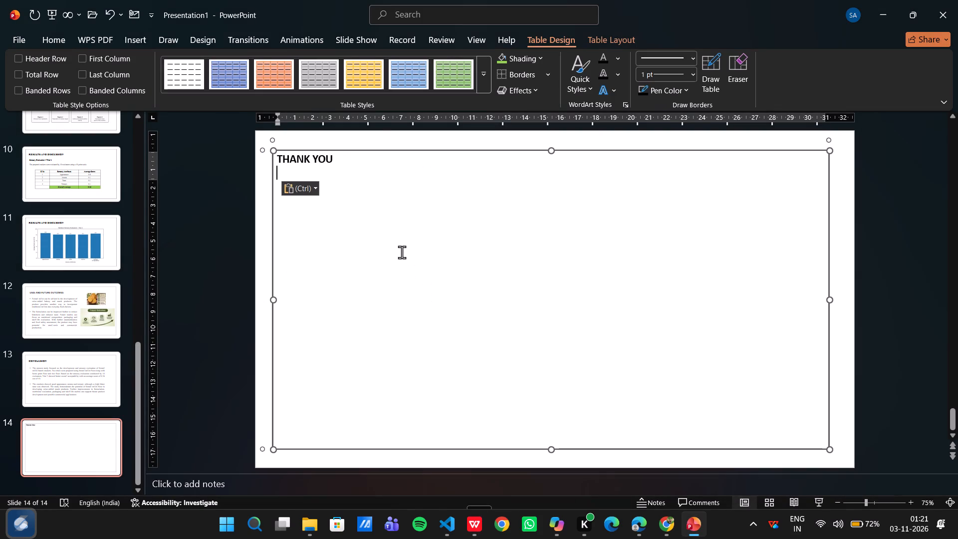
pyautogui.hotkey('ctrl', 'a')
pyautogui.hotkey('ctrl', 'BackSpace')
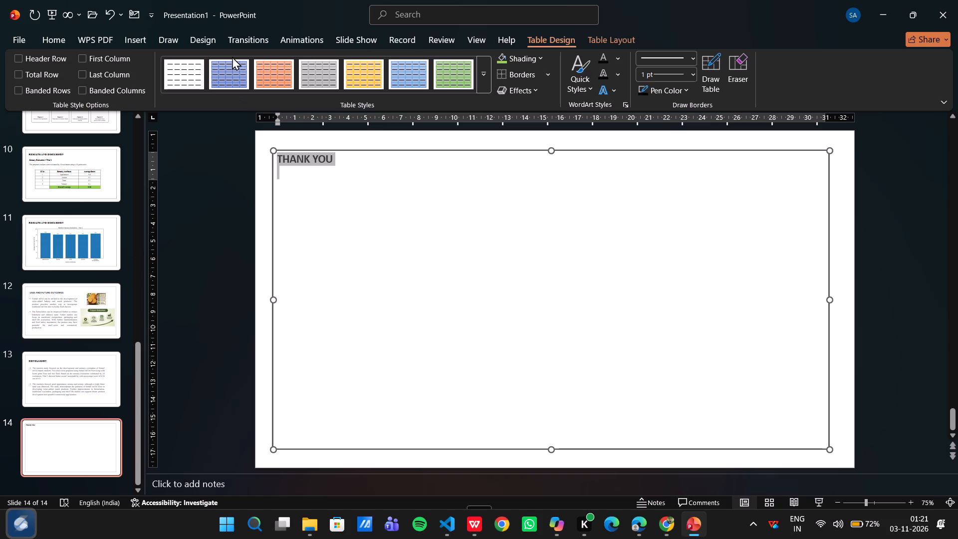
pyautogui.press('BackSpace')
# Insert a text box on slide 14 and paste the copied THANK YOU text into it.
pyautogui.click(138, 44)
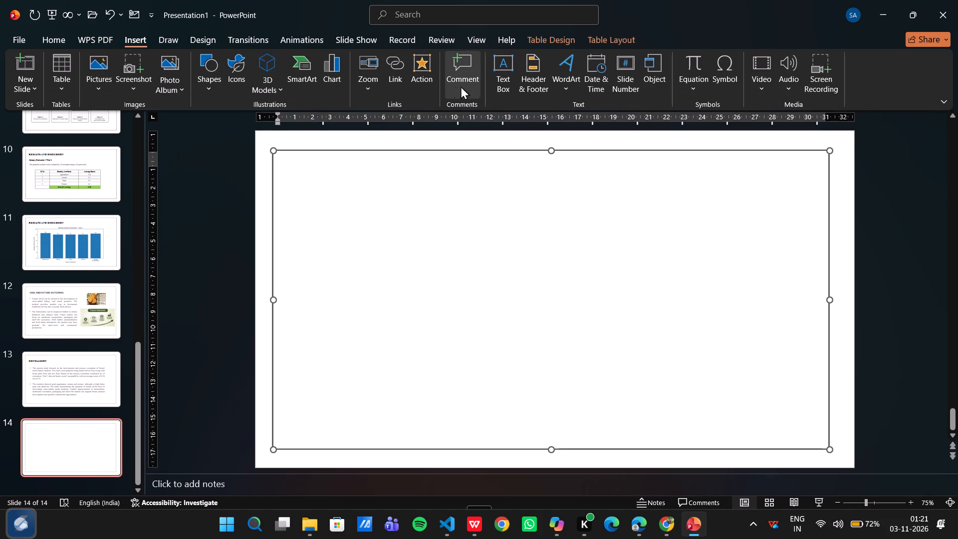
pyautogui.click(503, 88)
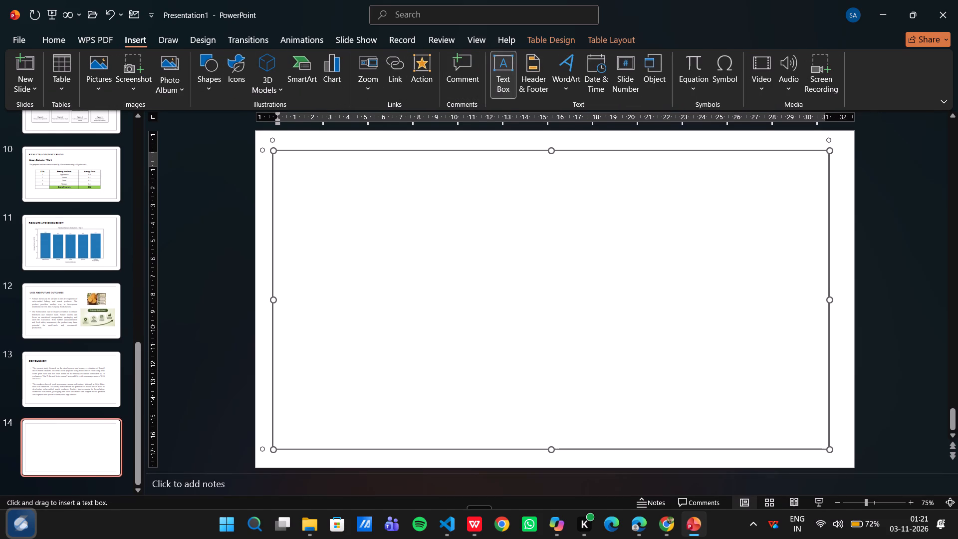
pyautogui.moveTo(450, 260); pyautogui.dragTo(639, 313)
pyautogui.hotkey('ctrl', 'v')
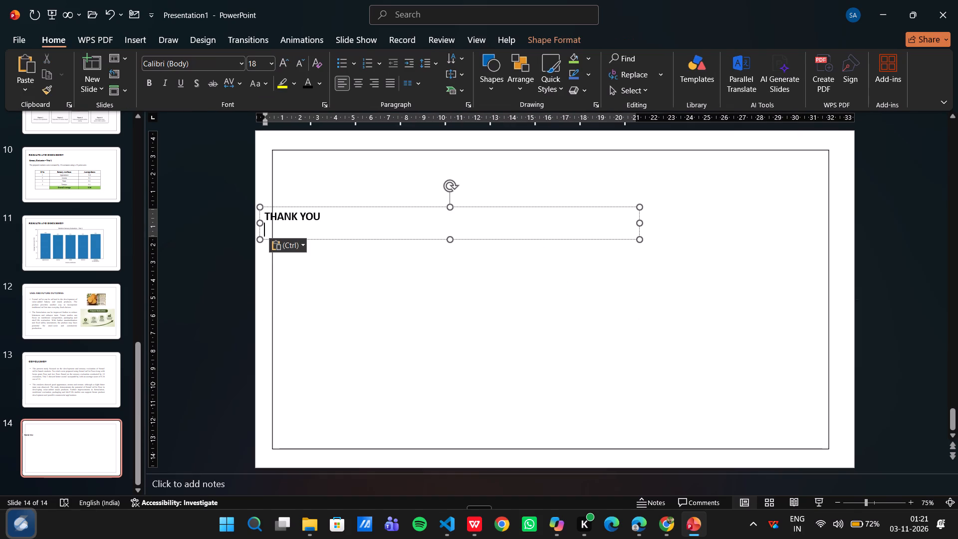
# Narrow the THANK YOU text box around its text and move it near the centre of the frame.
pyautogui.moveTo(638, 225); pyautogui.dragTo(404, 212)
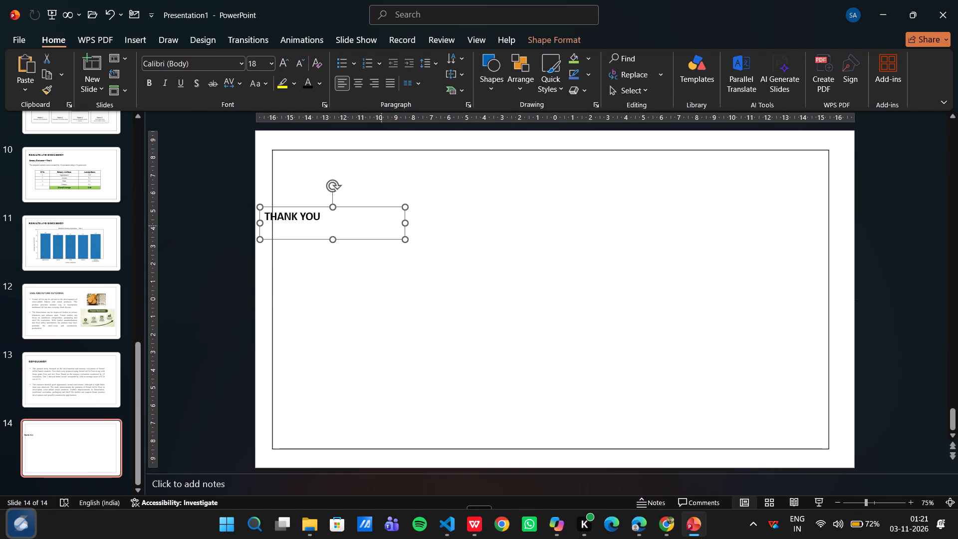
pyautogui.moveTo(382, 238); pyautogui.dragTo(569, 277)
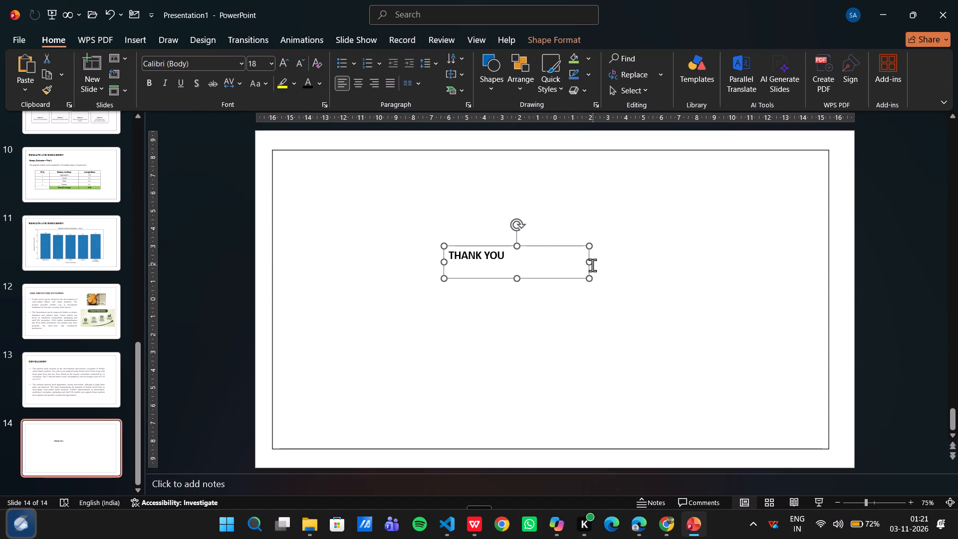
pyautogui.moveTo(588, 262); pyautogui.dragTo(522, 266)
pyautogui.moveTo(511, 279); pyautogui.dragTo(525, 284)
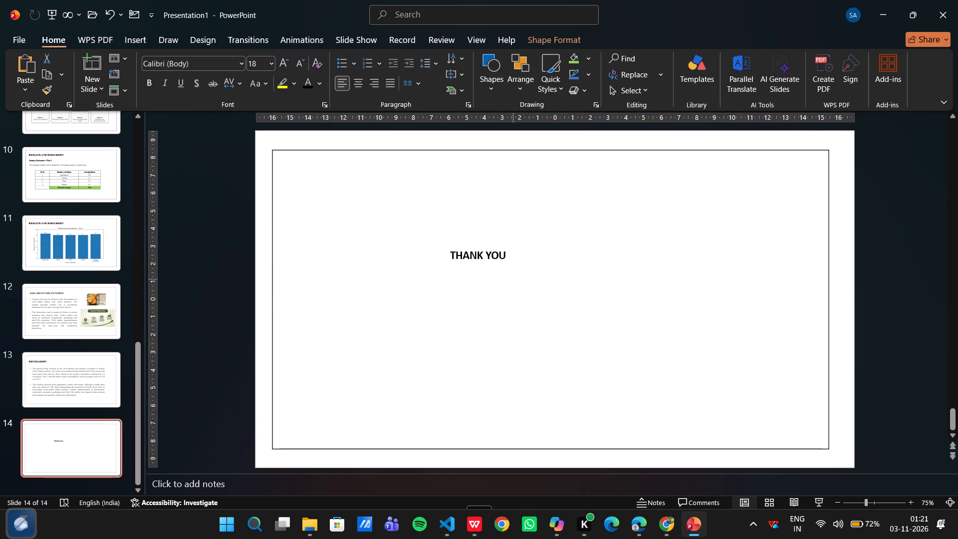
pyautogui.moveTo(525, 284); pyautogui.dragTo(544, 295)
# Change the font of all the THANK YOU box's text to Times New Roman.
pyautogui.hotkey('ctrl', 'a')
pyautogui.click(537, 273)
pyautogui.hotkey('ctrl', 'a')
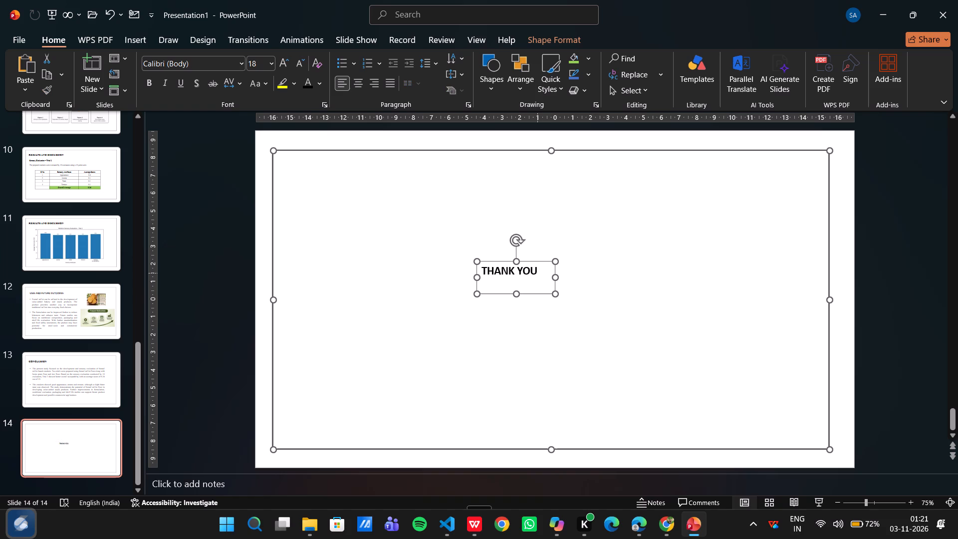
pyautogui.tripleClick(537, 273)
pyautogui.hotkey('ctrl', 'a')
pyautogui.tripleClick(537, 273)
pyautogui.click(537, 273)
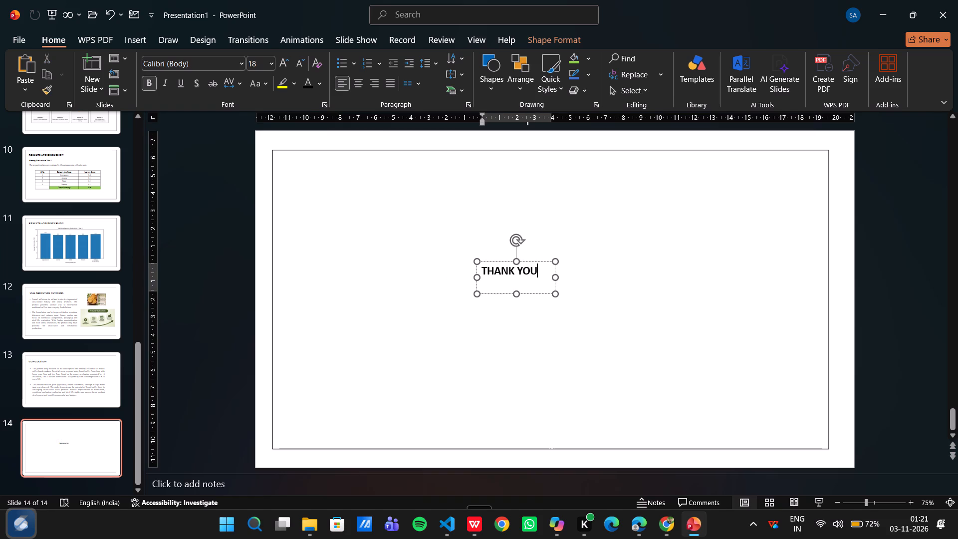
pyautogui.hotkey('ctrl', 'a')
pyautogui.click(229, 66)
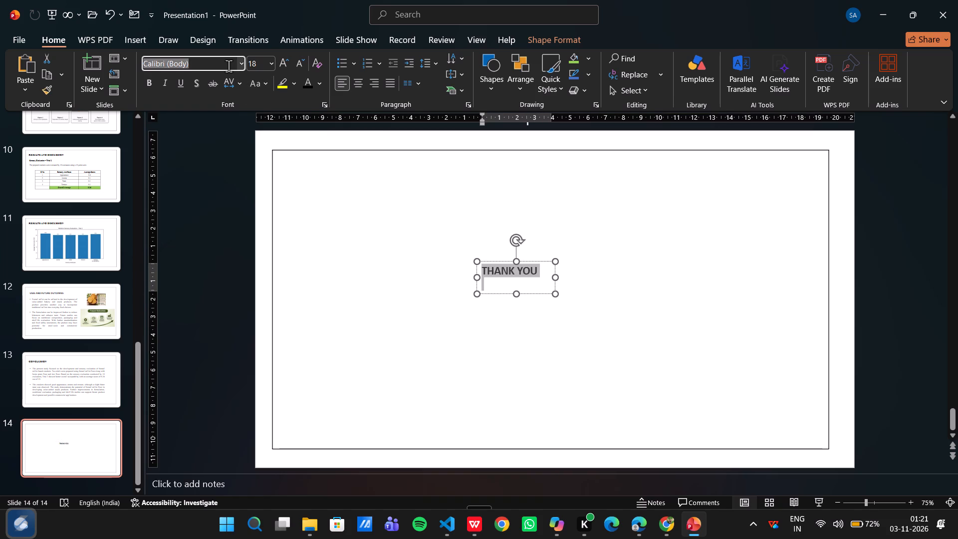
pyautogui.write('tmi')
pyautogui.press('BackSpace')
pyautogui.press('BackSpace')
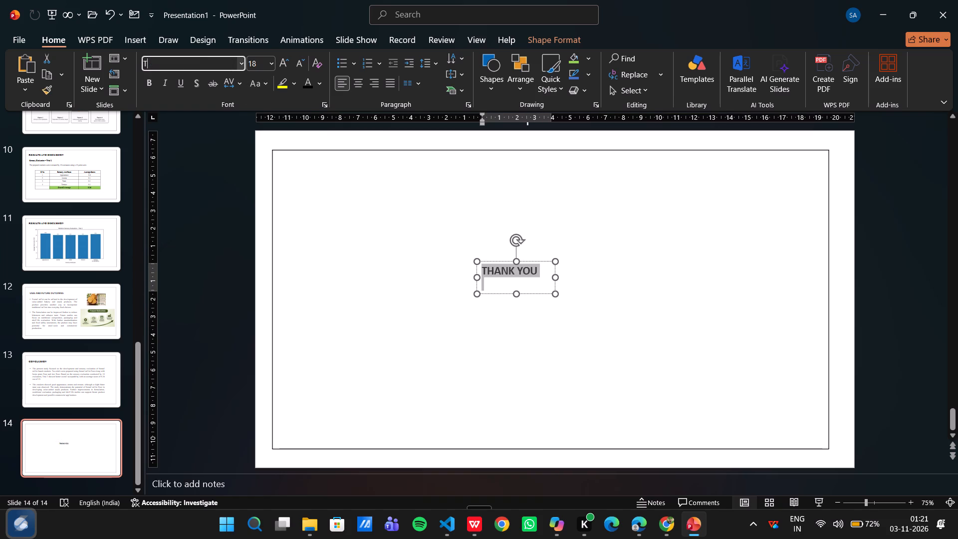
pyautogui.write('im')
pyautogui.press('Return')
# Set the THANK YOU text size to 32 and widen its box so the words fit on one line.
pyautogui.click(258, 59)
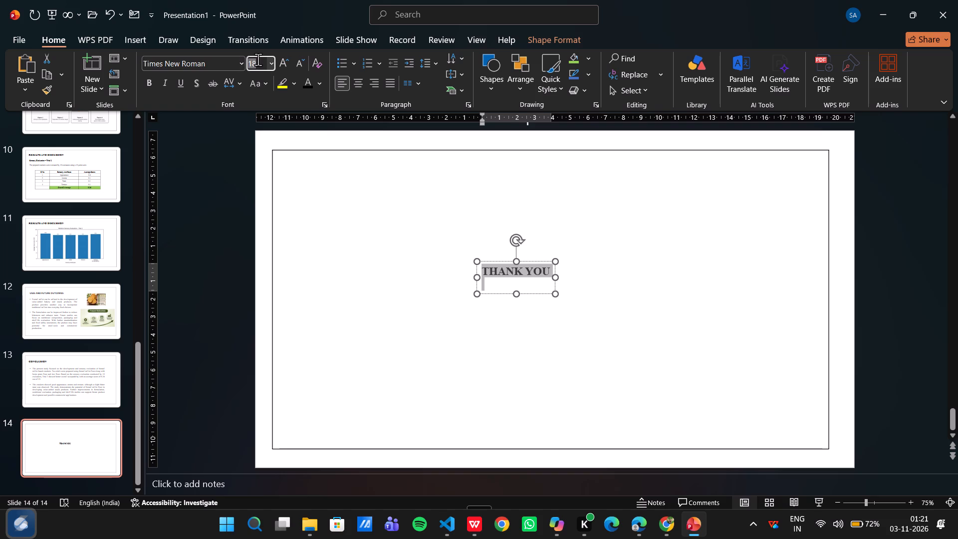
pyautogui.write('32')
pyautogui.press('Return')
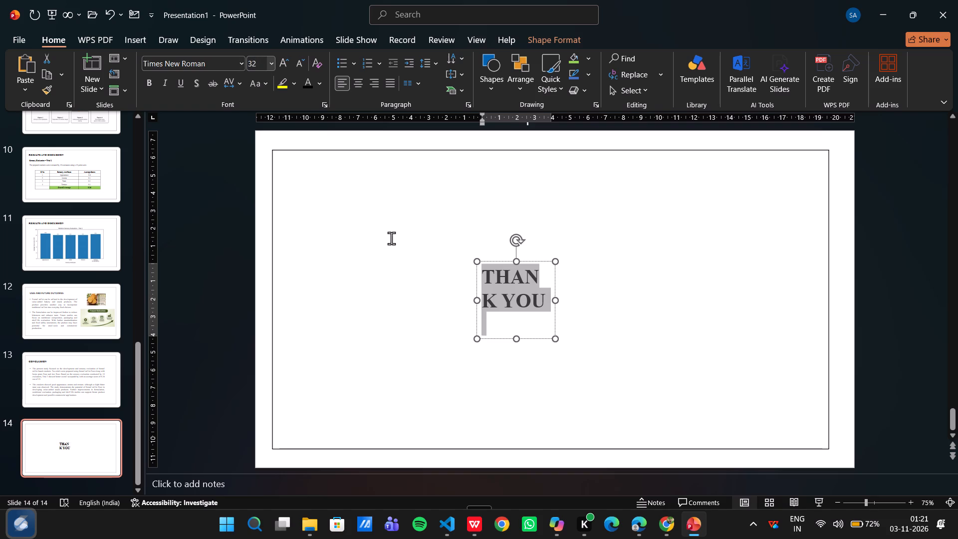
pyautogui.moveTo(556, 301); pyautogui.dragTo(682, 314)
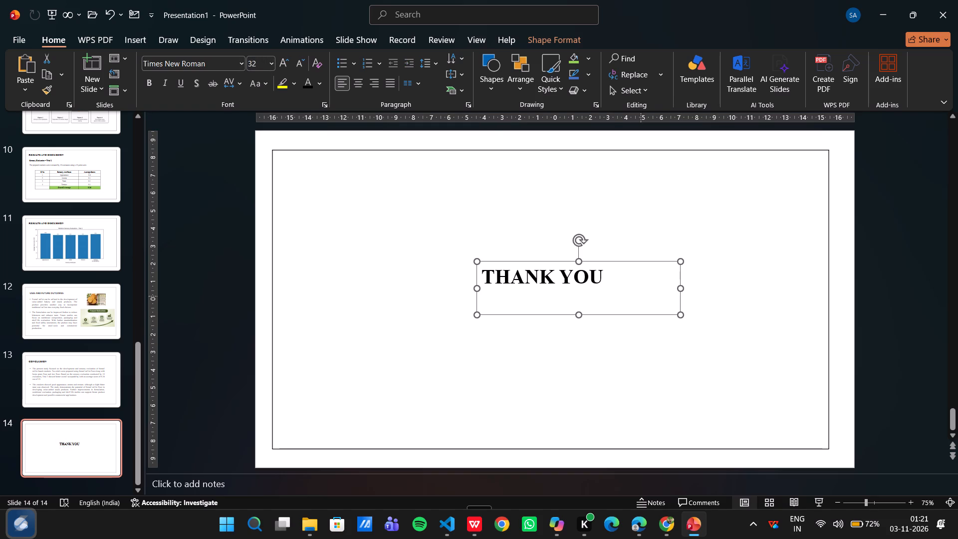
# Add a space and an exclamation mark after THANK YOU, and an extra space between the two words.
pyautogui.click(614, 283)
pyautogui.doubleClick(608, 276)
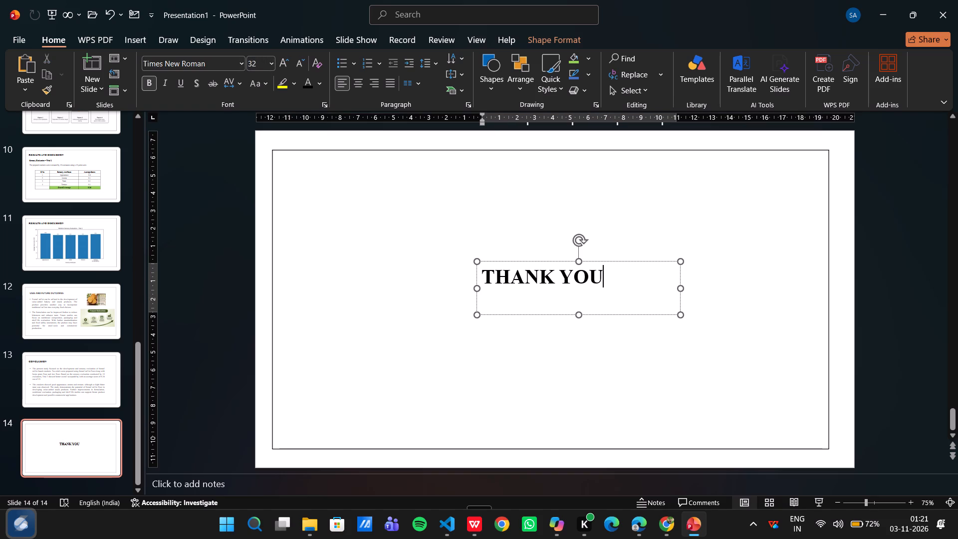
pyautogui.press('space')
pyautogui.write('!')
pyautogui.press('Left')
pyautogui.press('Left')
pyautogui.press('Left')
pyautogui.press('Left')
pyautogui.press('Left')
pyautogui.press('Left')
pyautogui.press('Left')
pyautogui.press('Left')
pyautogui.press('Right')
pyautogui.press('Right')
pyautogui.press('Right')
pyautogui.press('space')
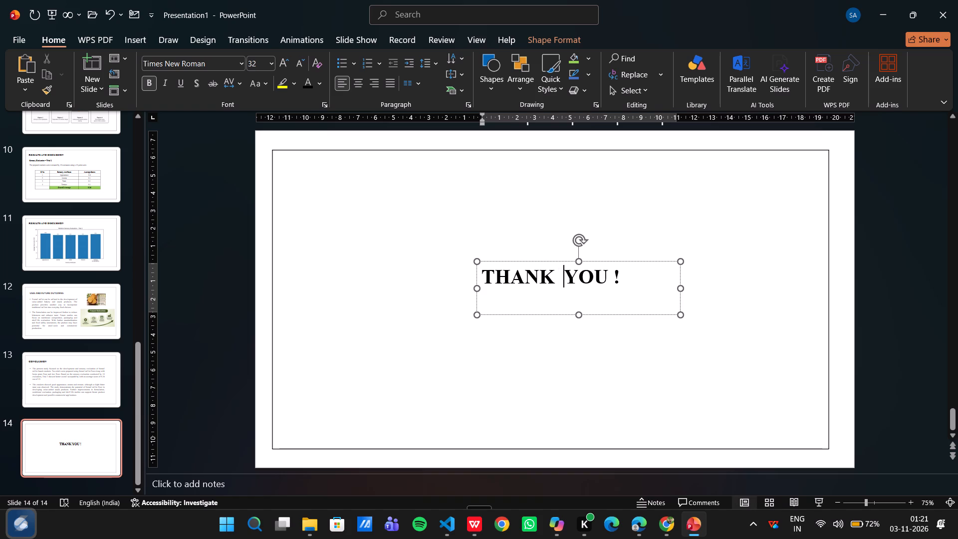
# Fit the text box width closely around THANK YOU ! on one line and position it near the frame's centre.
pyautogui.moveTo(681, 288); pyautogui.dragTo(616, 292)
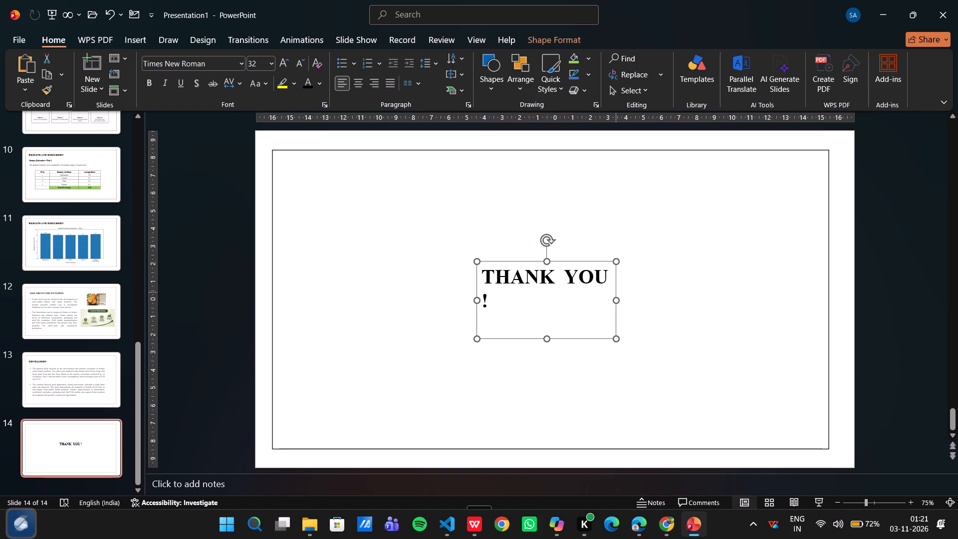
pyautogui.moveTo(616, 292); pyautogui.dragTo(616, 299)
pyautogui.moveTo(616, 299); pyautogui.dragTo(618, 311)
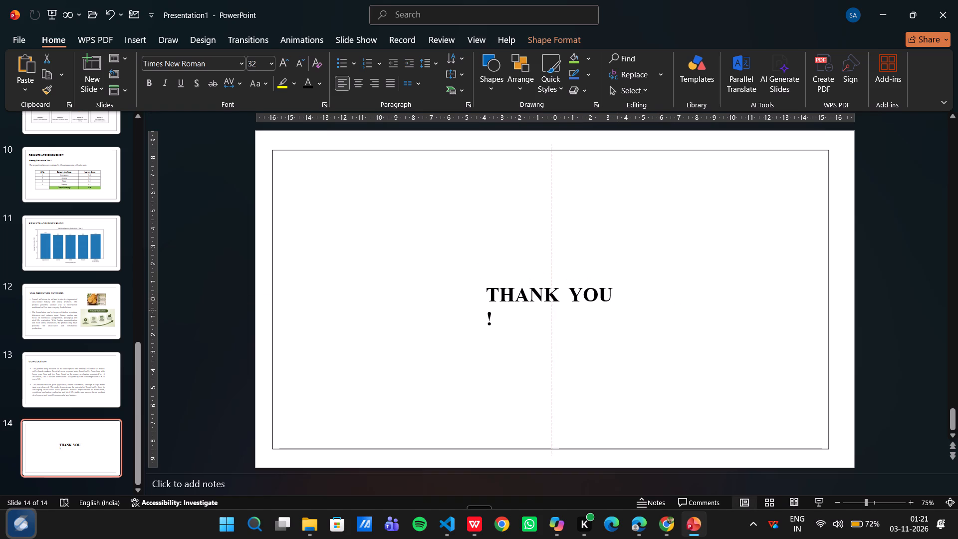
pyautogui.moveTo(618, 311); pyautogui.dragTo(618, 310)
pyautogui.moveTo(621, 320); pyautogui.dragTo(636, 320)
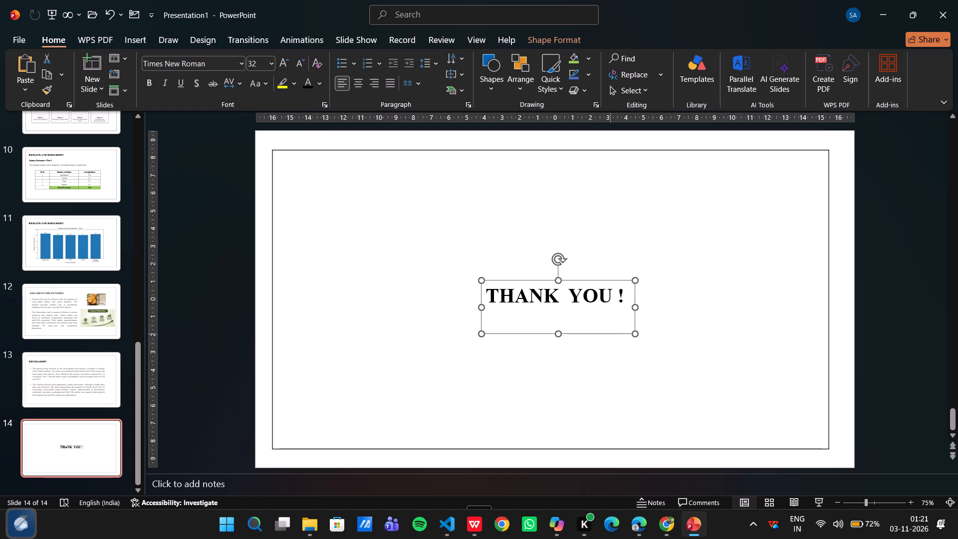
pyautogui.moveTo(610, 334); pyautogui.dragTo(594, 317)
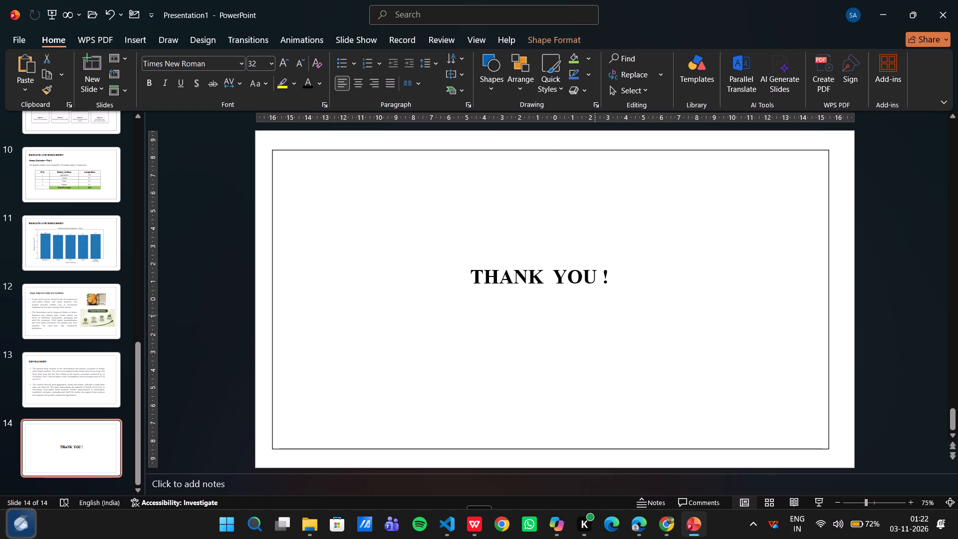
pyautogui.moveTo(594, 317); pyautogui.dragTo(594, 311)
pyautogui.moveTo(594, 311); pyautogui.dragTo(594, 276)
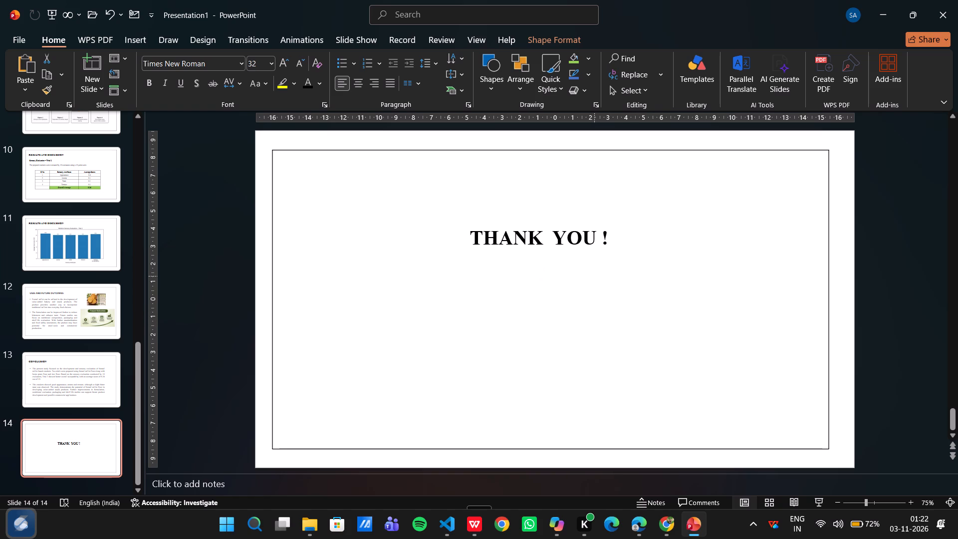
pyautogui.moveTo(594, 276); pyautogui.dragTo(592, 294)
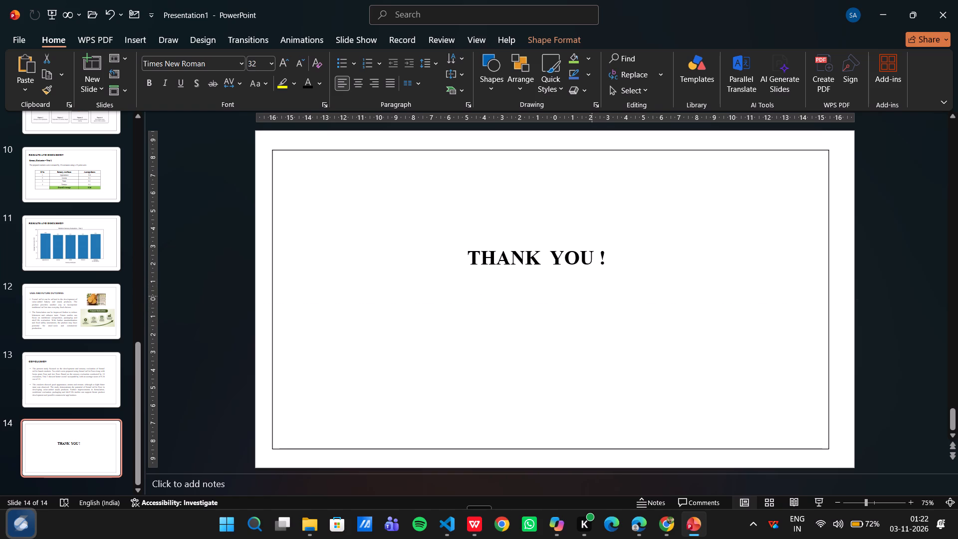
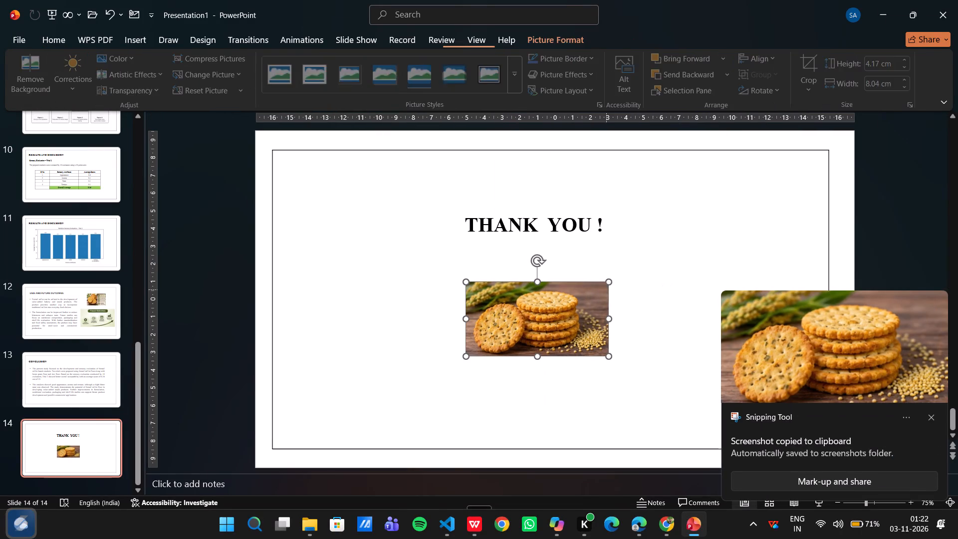
# Enlarge the crackers picture on slide 14 to about 13.4 cm wide by 7.7 cm high and position it below THANK YOU !.
pyautogui.moveTo(609, 281); pyautogui.dragTo(686, 259)
pyautogui.moveTo(618, 294); pyautogui.dragTo(603, 307)
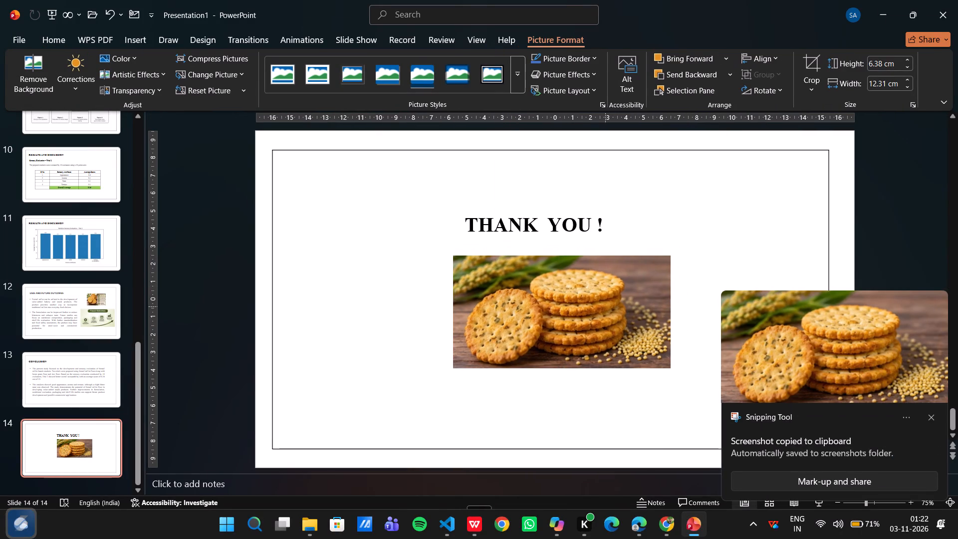
pyautogui.moveTo(603, 307); pyautogui.dragTo(596, 308)
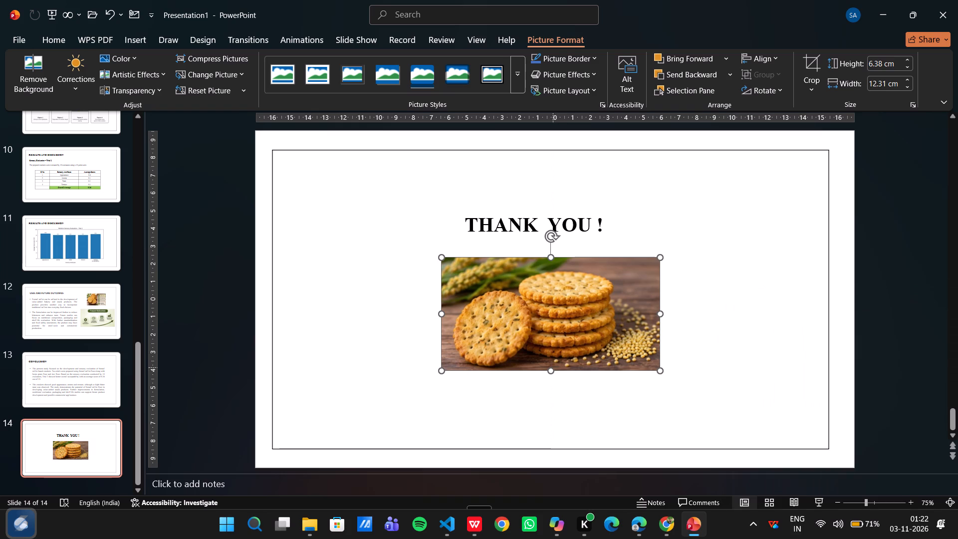
pyautogui.moveTo(551, 373); pyautogui.dragTo(550, 384)
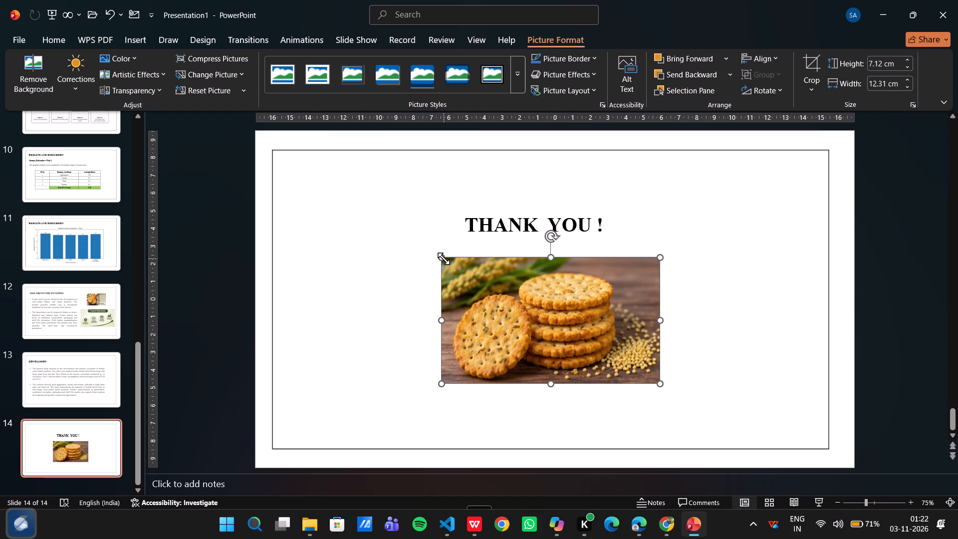
pyautogui.moveTo(444, 259); pyautogui.dragTo(423, 255)
pyautogui.moveTo(509, 294); pyautogui.dragTo(508, 318)
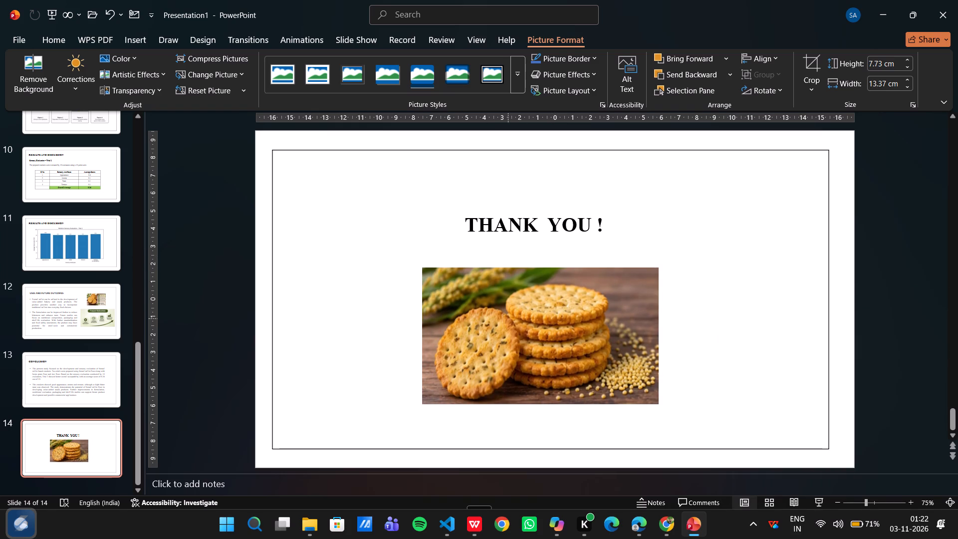
pyautogui.moveTo(508, 318); pyautogui.dragTo(509, 316)
# Reposition the THANK YOU ! text box so it sits centred just above the crackers picture.
pyautogui.click(529, 226)
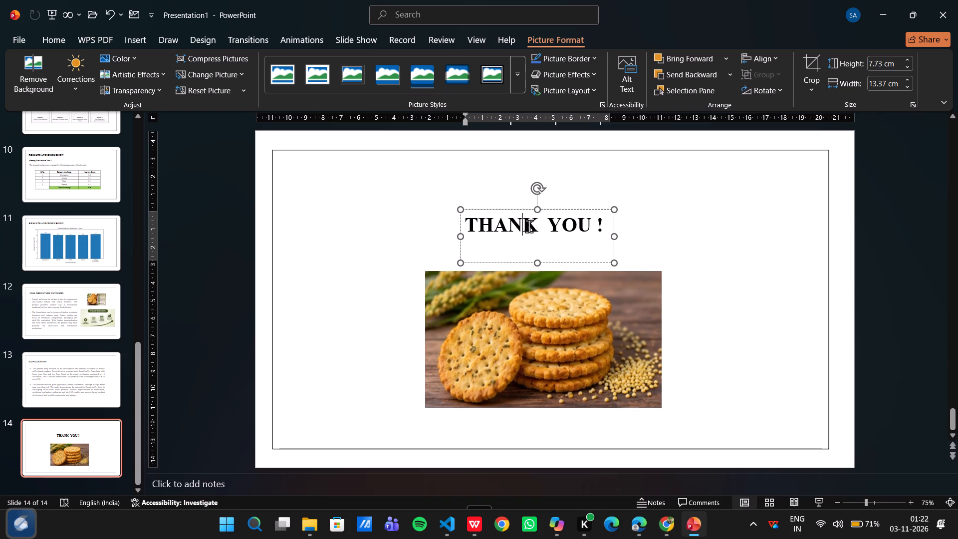
pyautogui.click(553, 262)
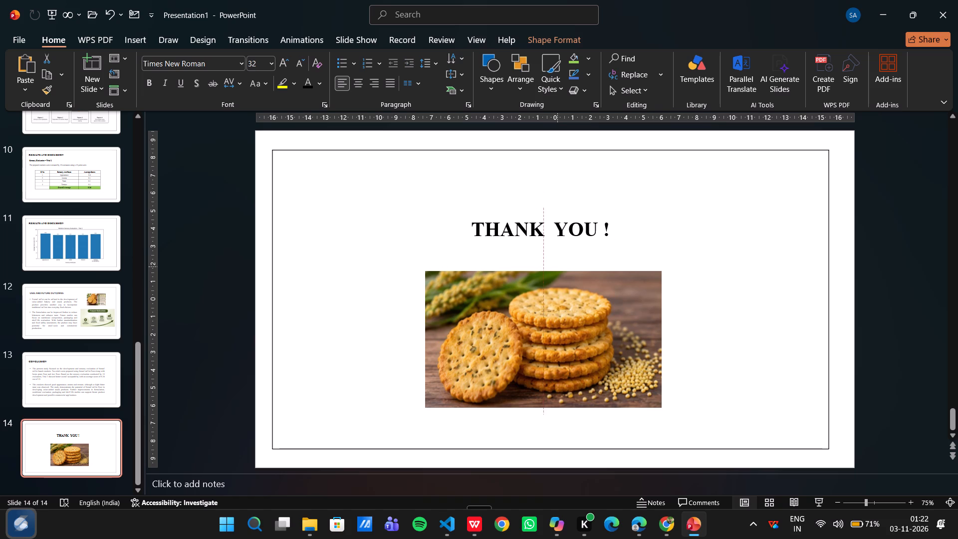
pyautogui.click(559, 364)
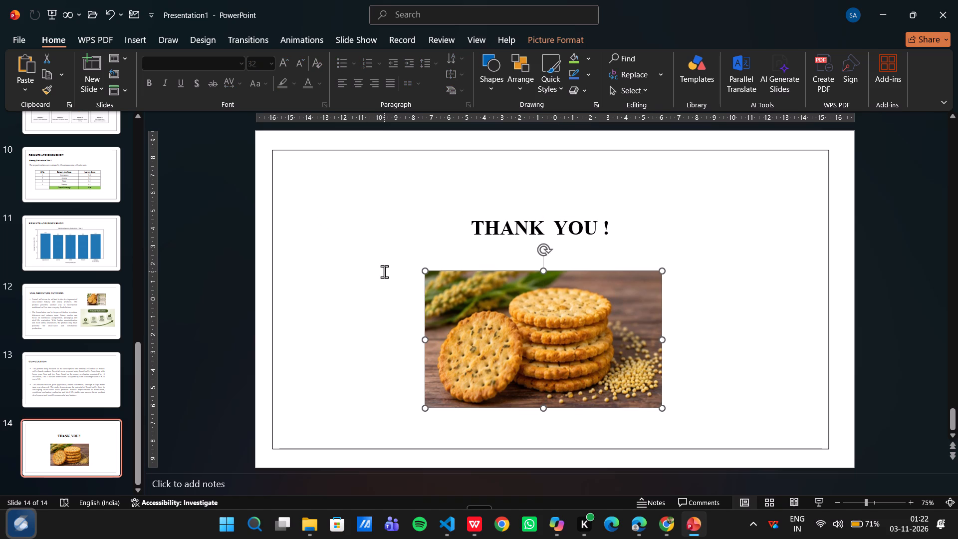
pyautogui.click(683, 247)
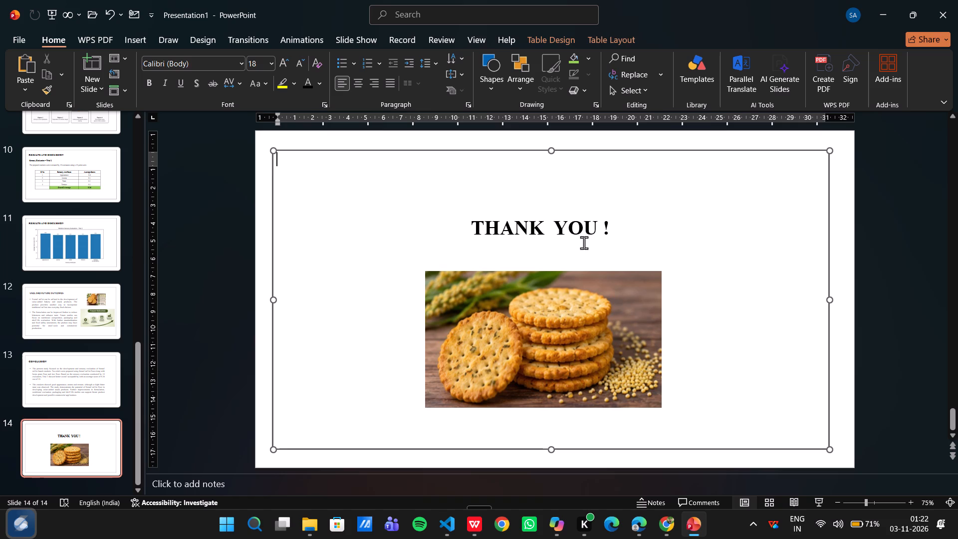
pyautogui.click(571, 237)
pyautogui.click(577, 265)
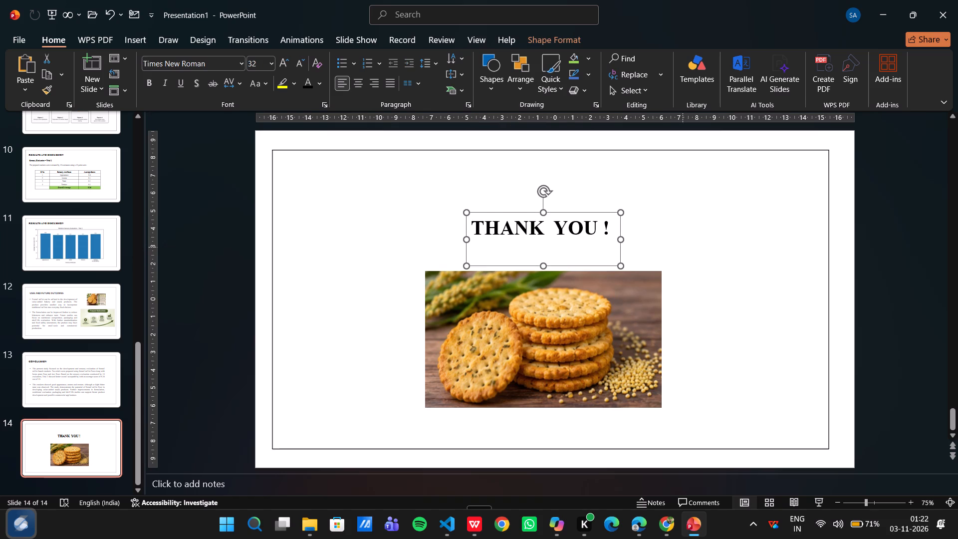
pyautogui.click(730, 278)
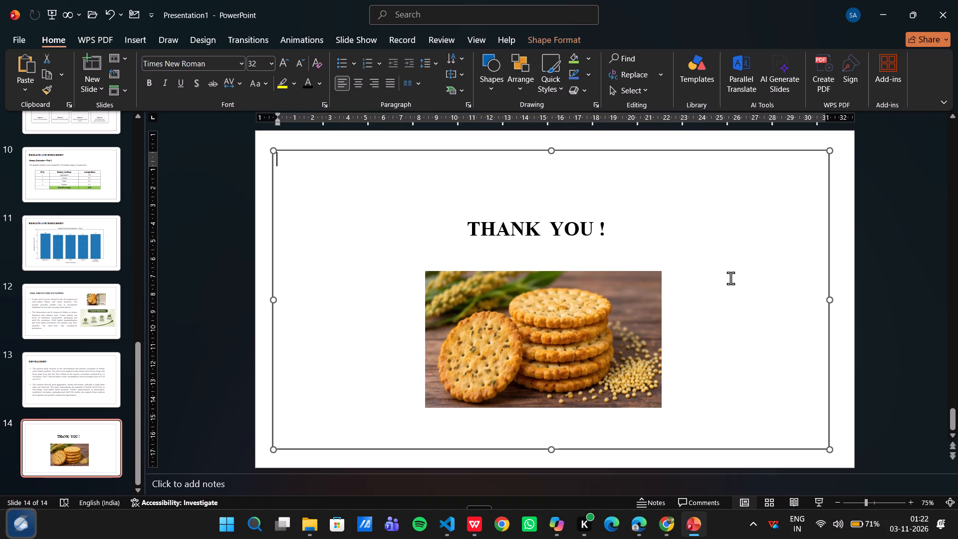
# Return to slide 1 and look over the title slide and its team table.
pyautogui.scroll(19, 44, 269)
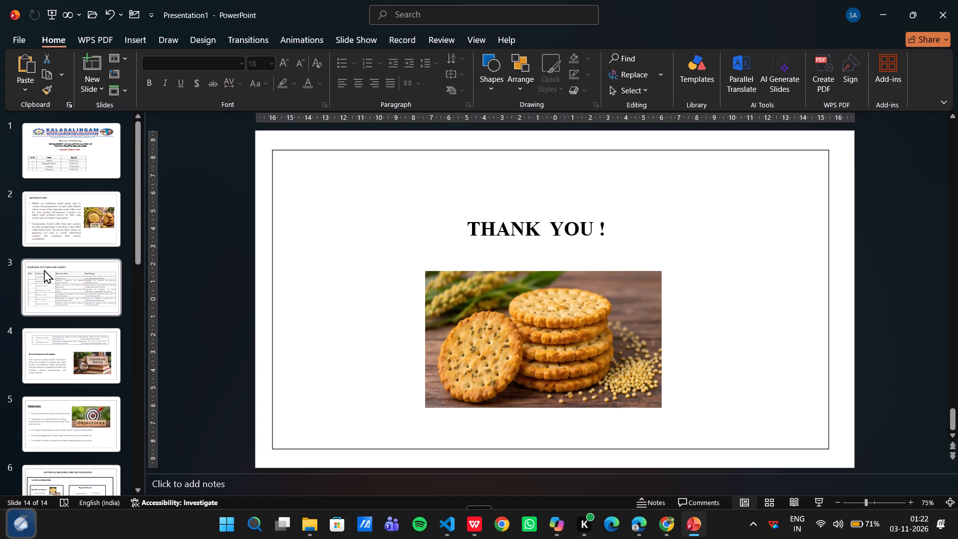
pyautogui.click(43, 167)
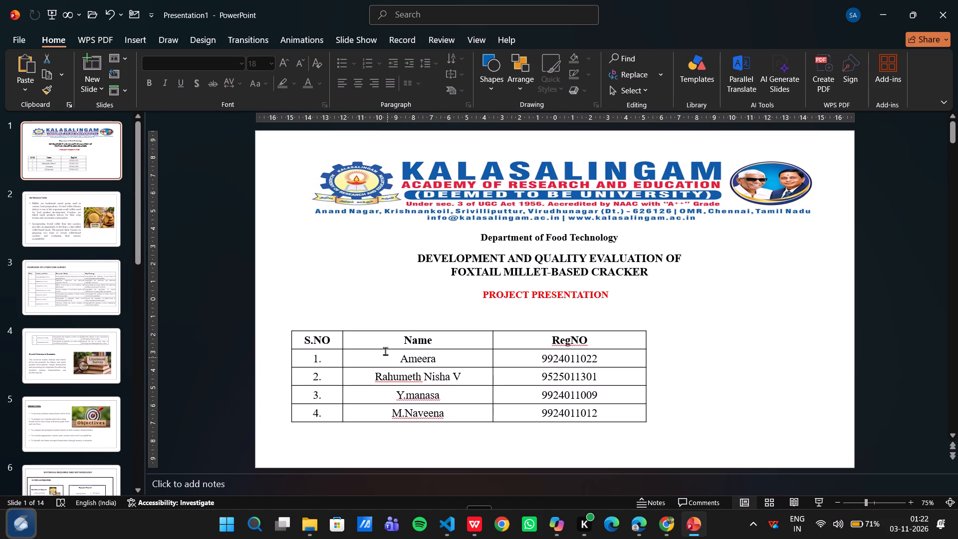
pyautogui.click(383, 331)
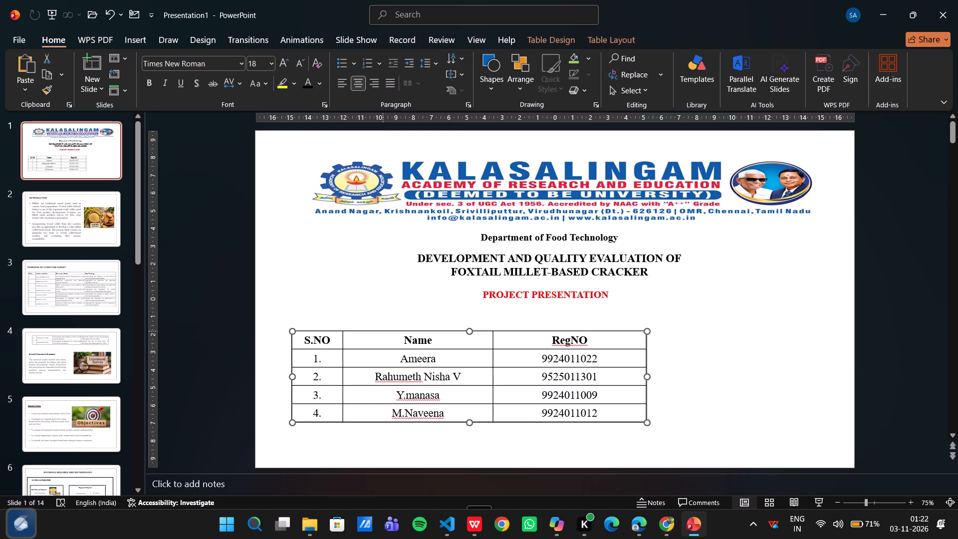
pyautogui.click(383, 328)
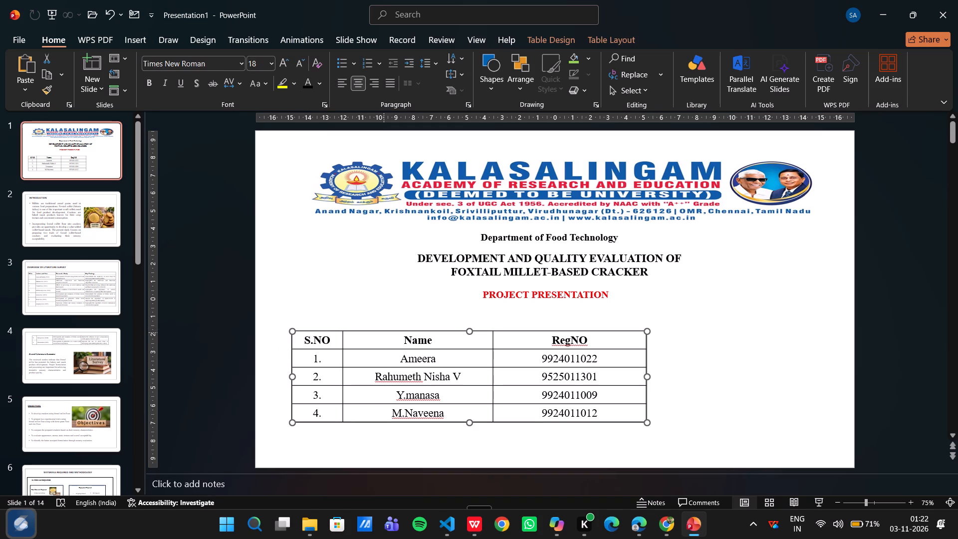
pyautogui.doubleClick(384, 332)
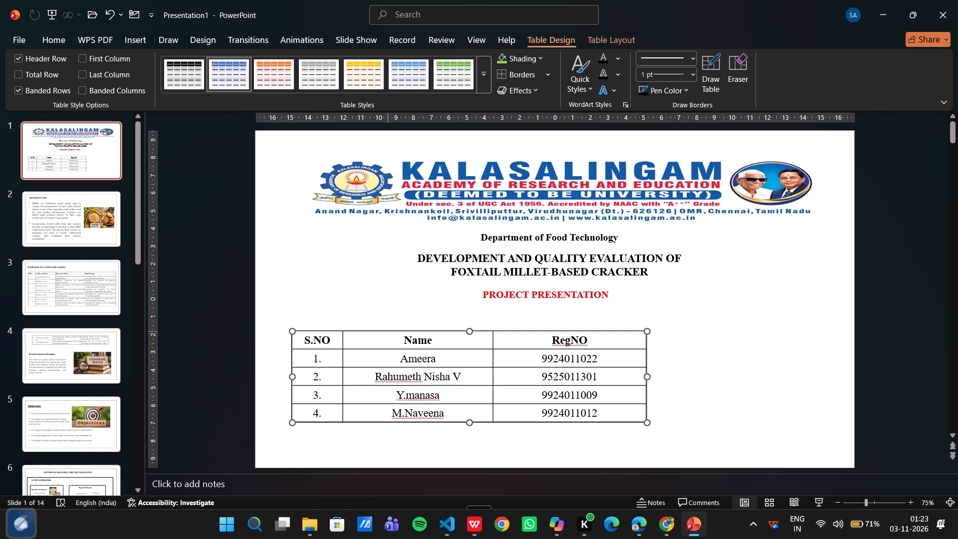
pyautogui.click(715, 384)
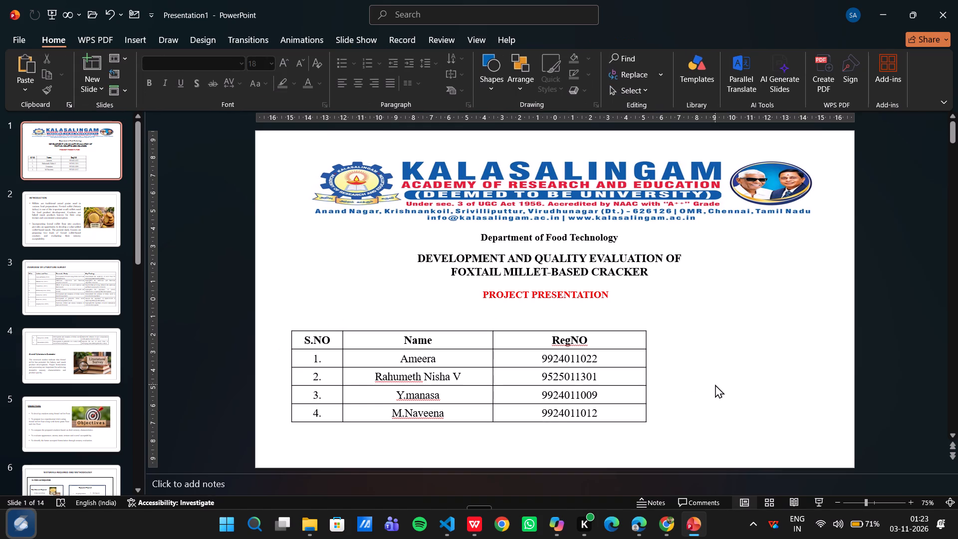
# Review slides 2 to 8, from Introduction through Methodology, checking their headings and layout.
pyautogui.press('Down')
pyautogui.press('Up')
pyautogui.press('Down')
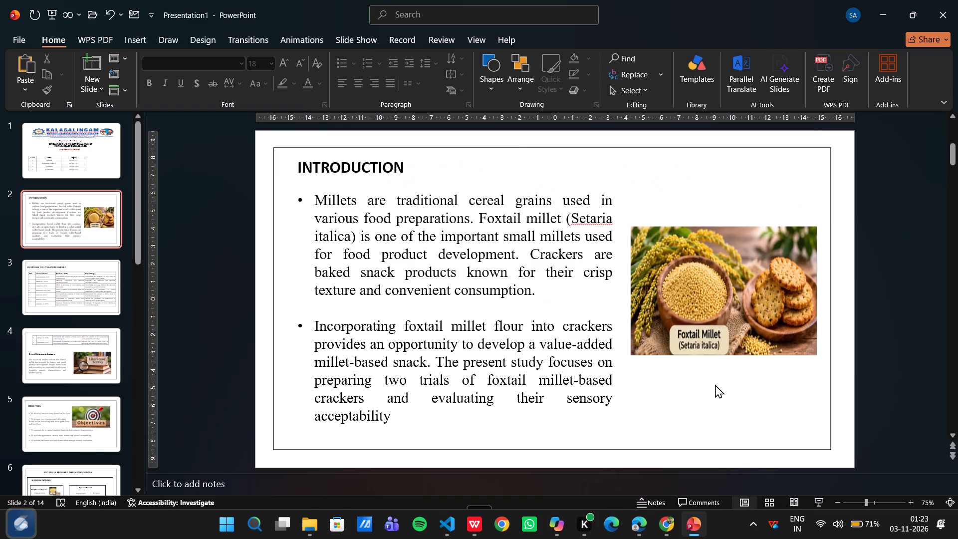
pyautogui.press('Down')
pyautogui.press('Up')
pyautogui.press('Down')
pyautogui.press('Down')
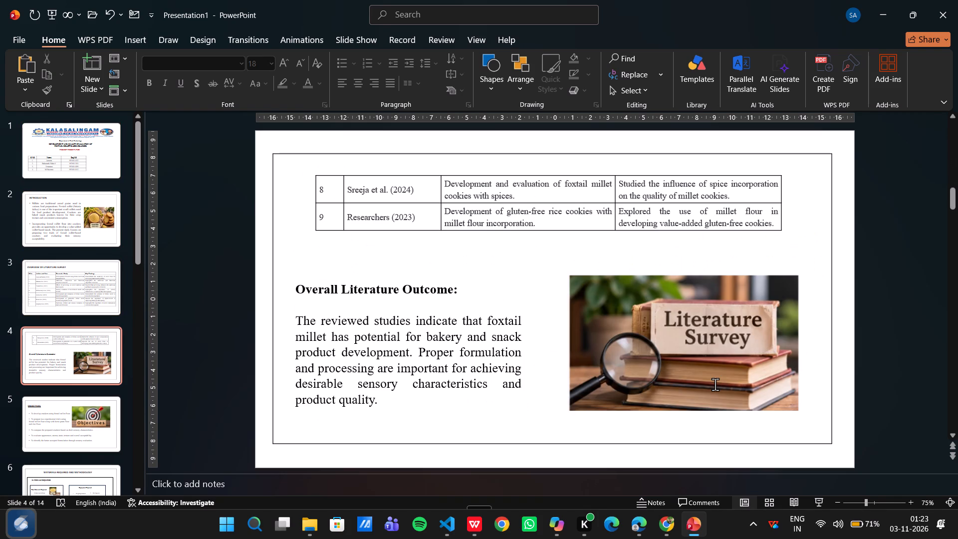
pyautogui.press('Down')
pyautogui.press('Up')
pyautogui.press('Down')
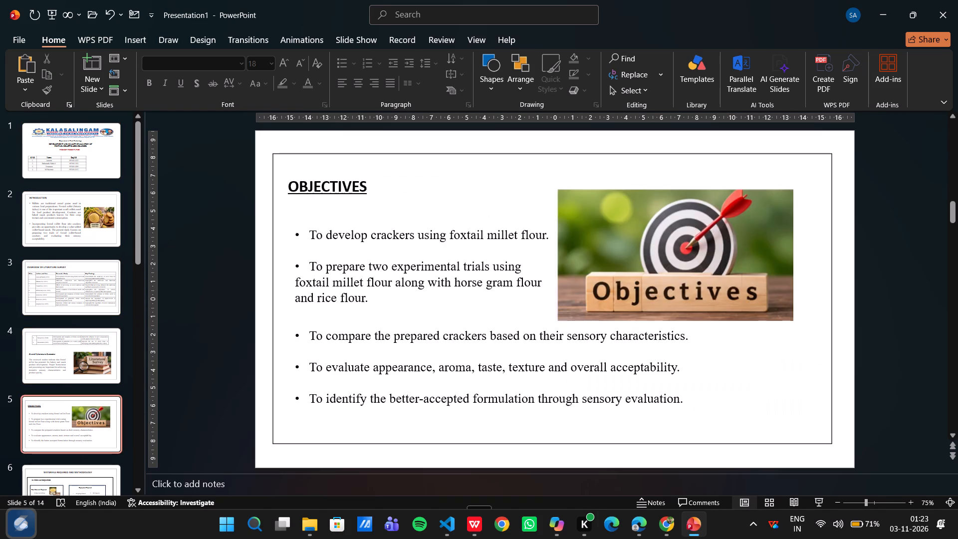
pyautogui.press('Down')
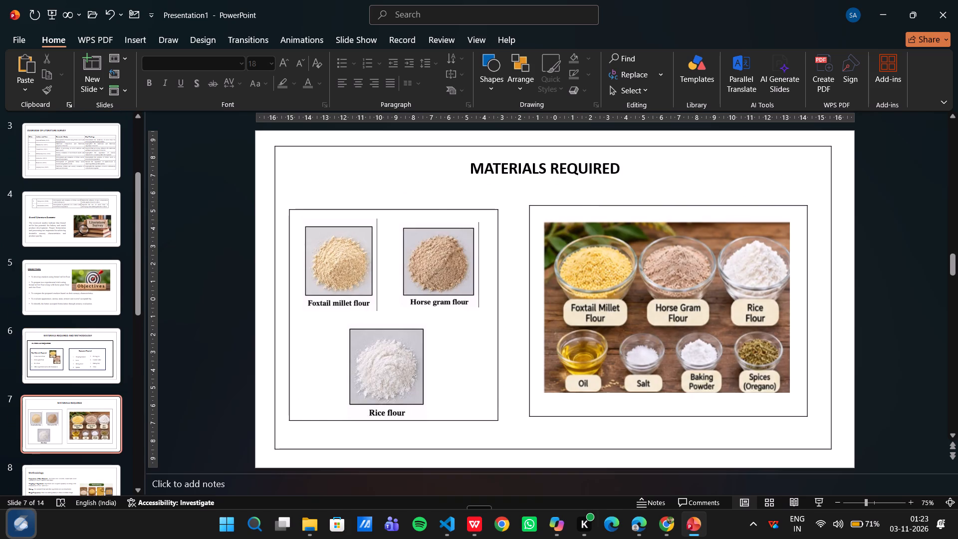
pyautogui.press('Down')
pyautogui.press('Down')
pyautogui.press('Up')
pyautogui.press('Down')
pyautogui.press('Up')
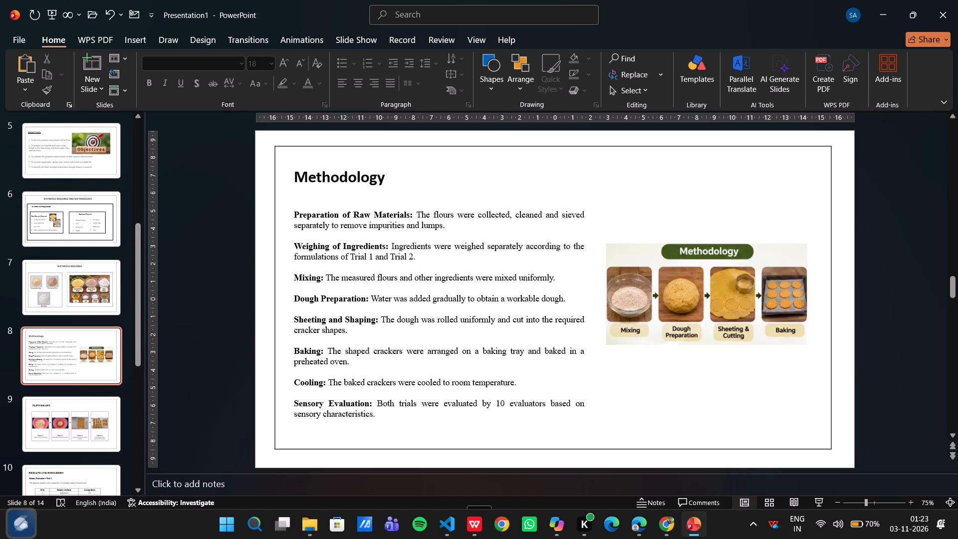
pyautogui.click(494, 192)
pyautogui.press('Down')
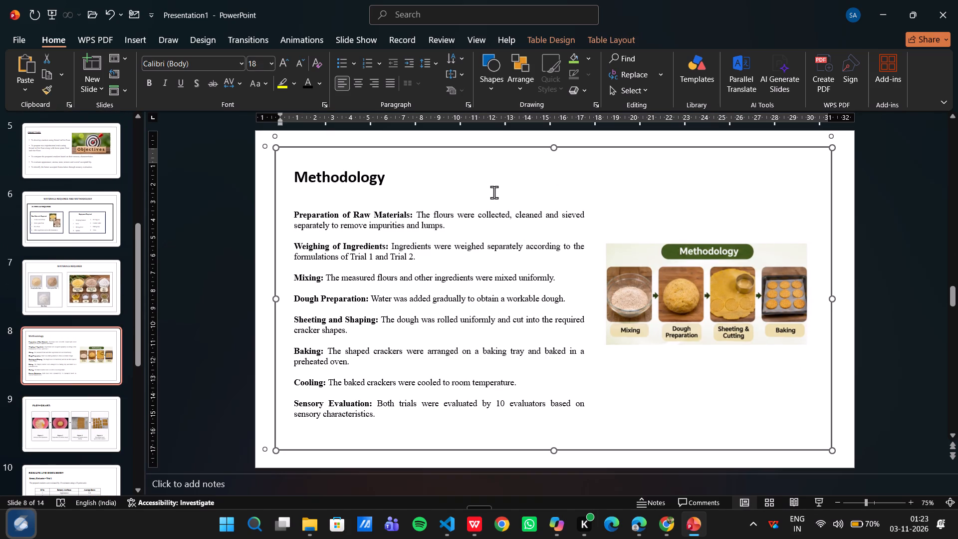
pyautogui.press('Down')
pyautogui.press('Up')
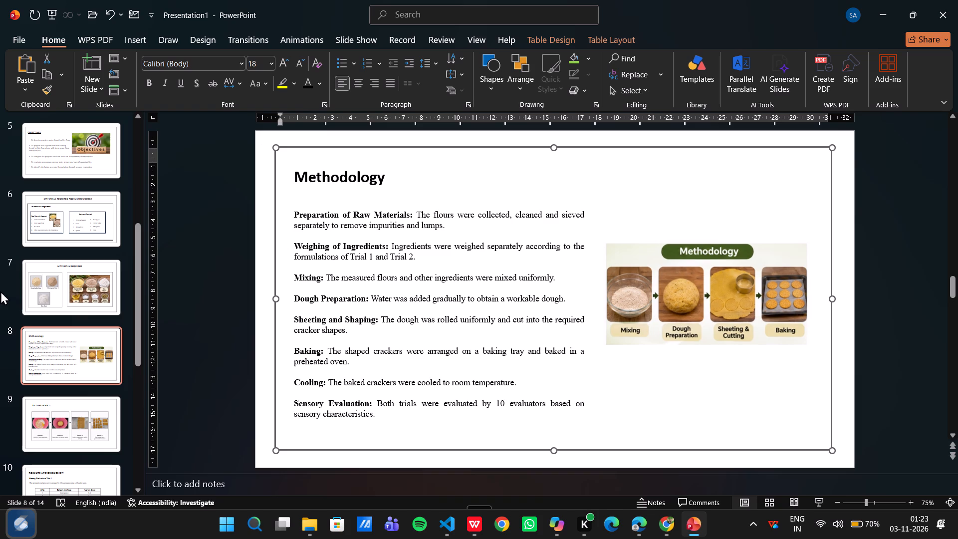
pyautogui.click(60, 251)
pyautogui.click(69, 291)
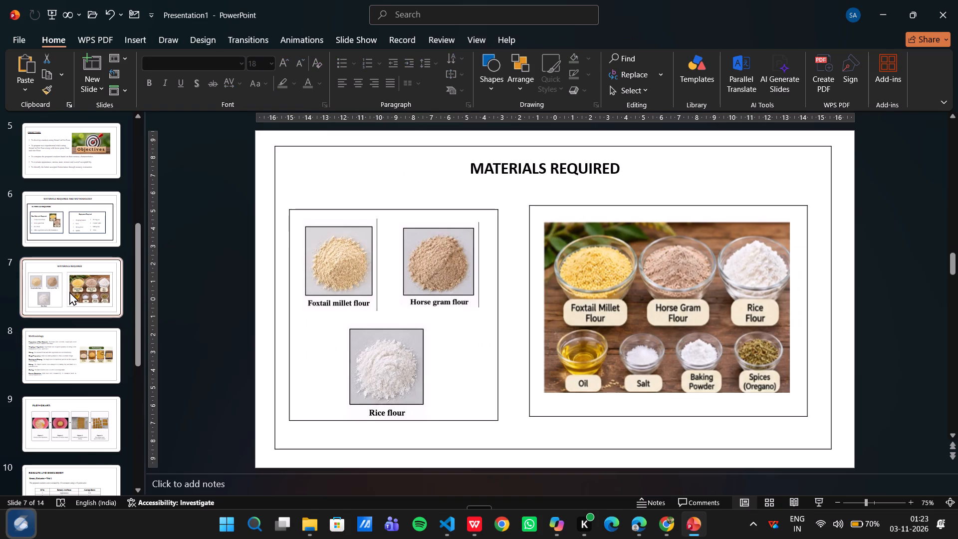
# Change the Methodology heading on slide 8 to uppercase.
pyautogui.click(65, 349)
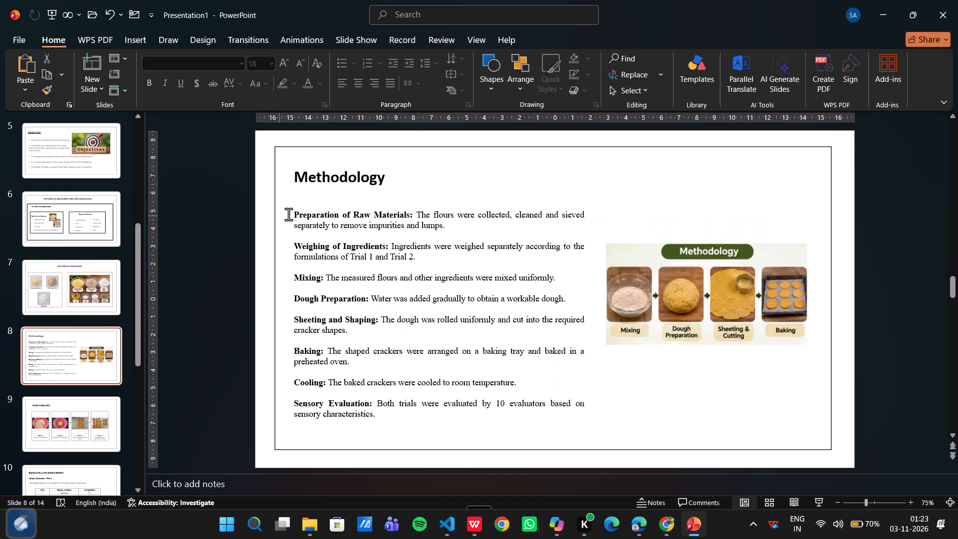
pyautogui.doubleClick(307, 182)
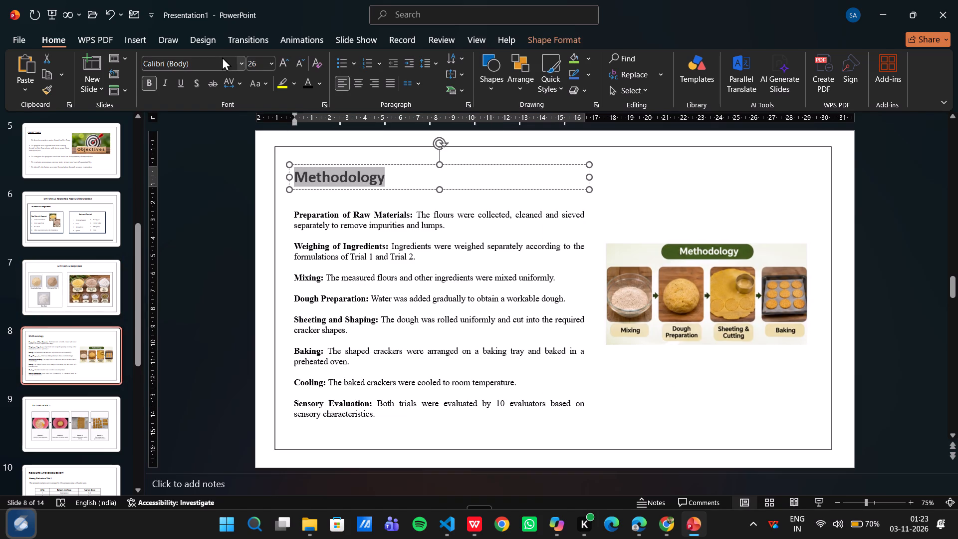
pyautogui.click(265, 86)
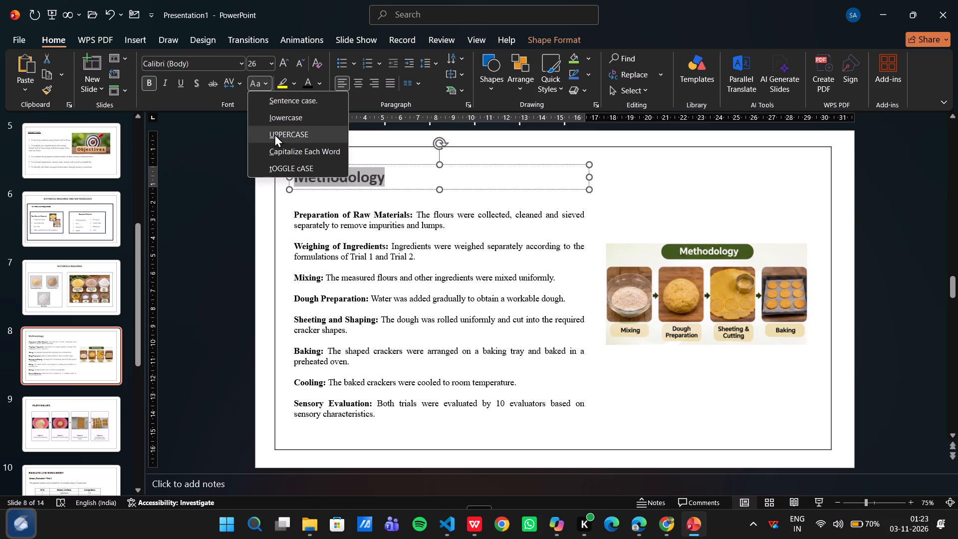
pyautogui.click(274, 134)
# Compare the headings across slides 3 to 9, from the literature survey through the flowchart, for consistent styling.
pyautogui.click(107, 278)
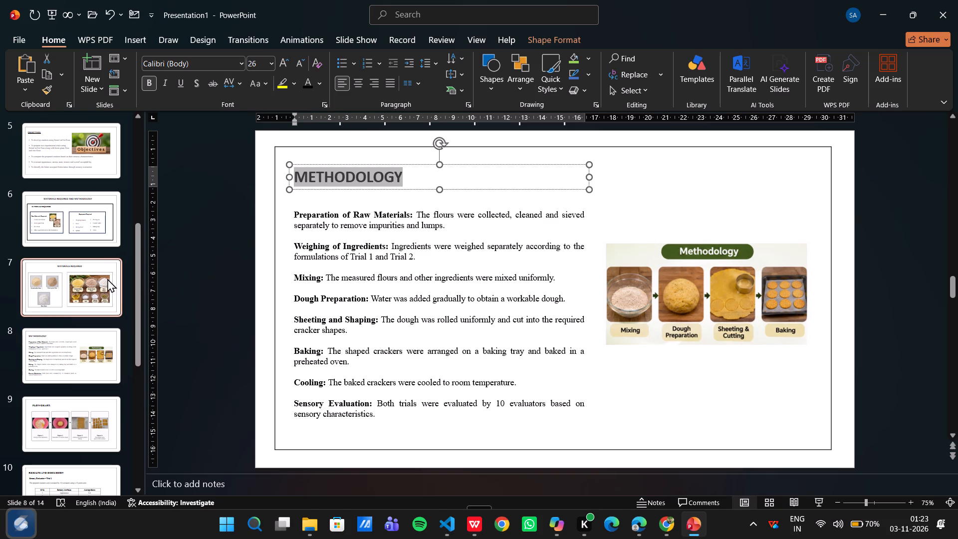
pyautogui.press('Up')
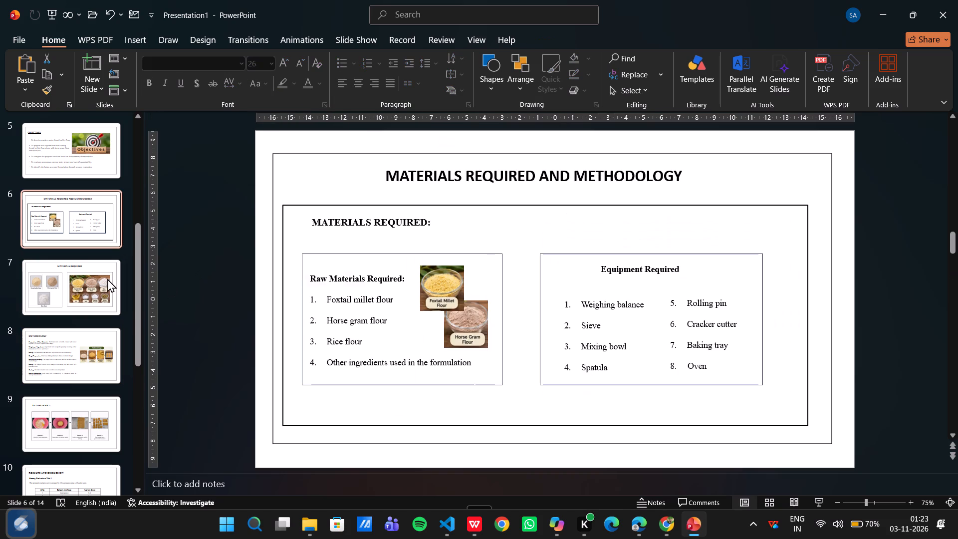
pyautogui.press('Up')
pyautogui.press('Up')
pyautogui.press('Up')
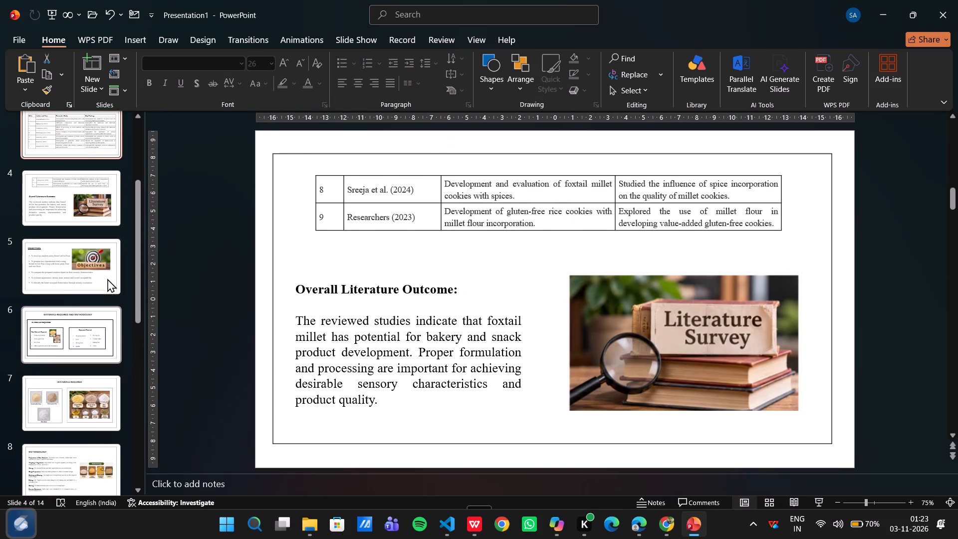
pyautogui.press('Up')
pyautogui.press('Down')
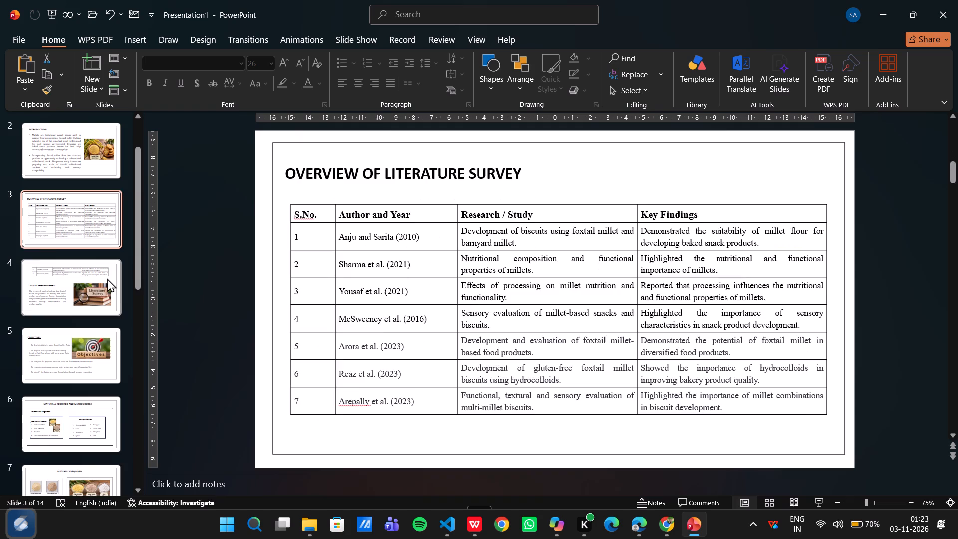
pyautogui.press('Down')
pyautogui.press('Down')
pyautogui.press('Down')
pyautogui.press('Down')
pyautogui.press('Down')
pyautogui.press('Down')
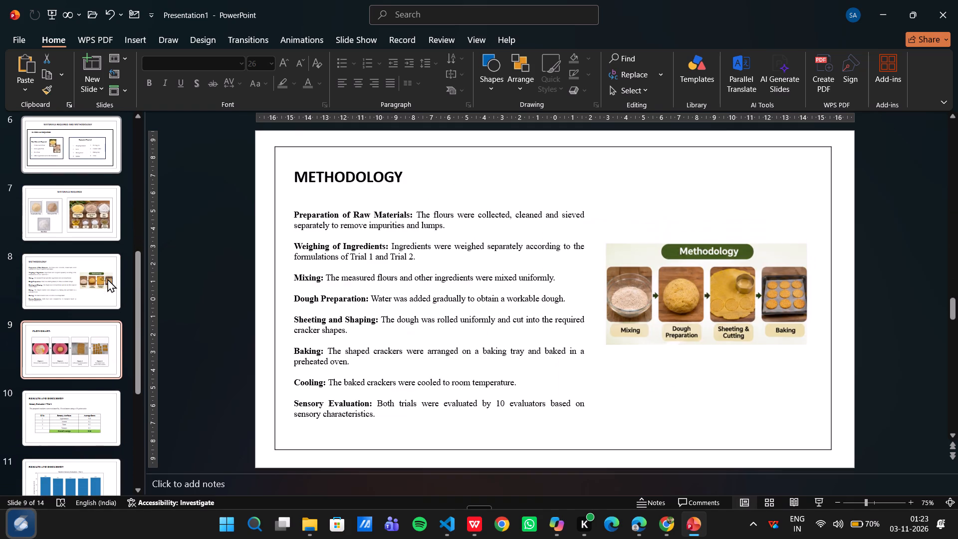
pyautogui.press('Down')
pyautogui.press('Up')
pyautogui.press('Up')
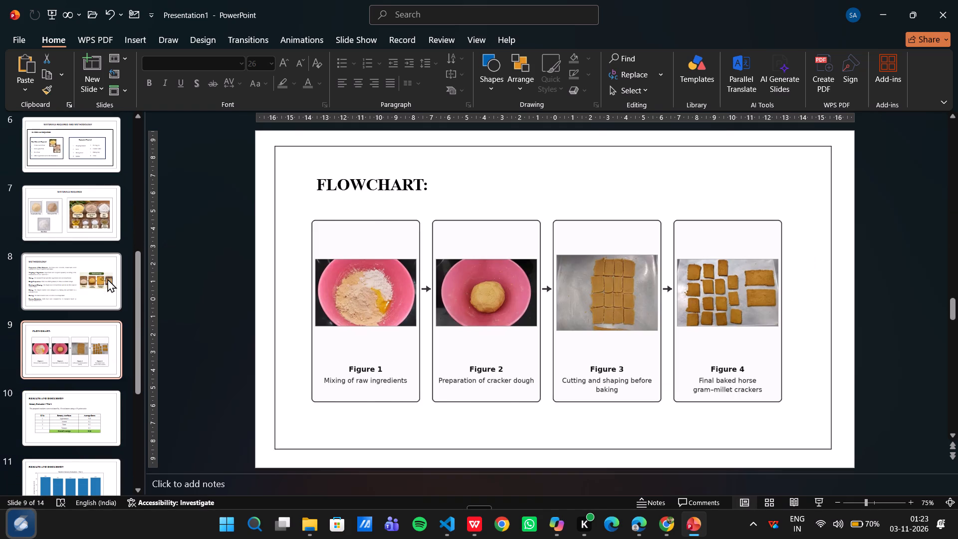
pyautogui.press('Up')
pyautogui.press('Down')
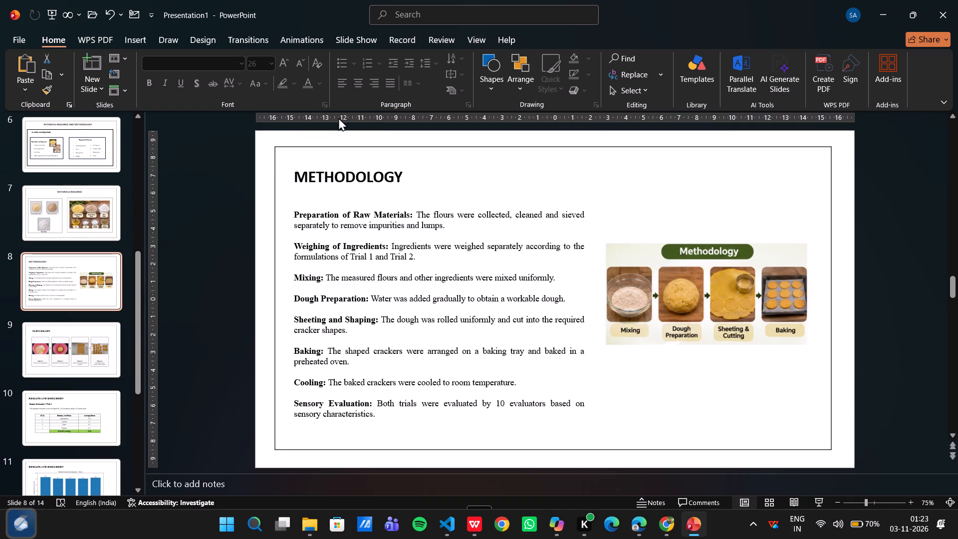
# Underline the METHODOLOGY heading on slide 8 and the MATERIALS REQUIRED heading on slide 7.
pyautogui.moveTo(296, 175); pyautogui.dragTo(407, 179)
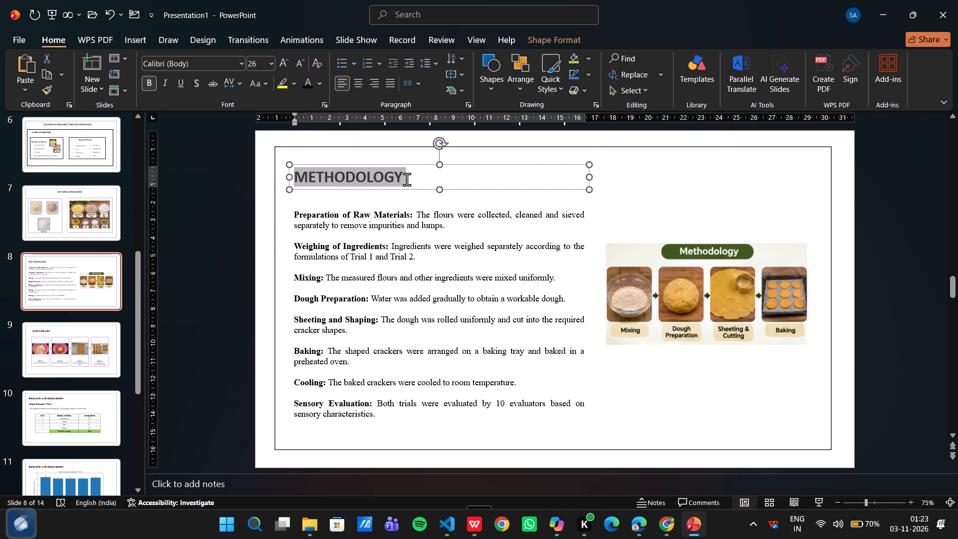
pyautogui.moveTo(407, 179); pyautogui.dragTo(408, 179)
pyautogui.click(180, 79)
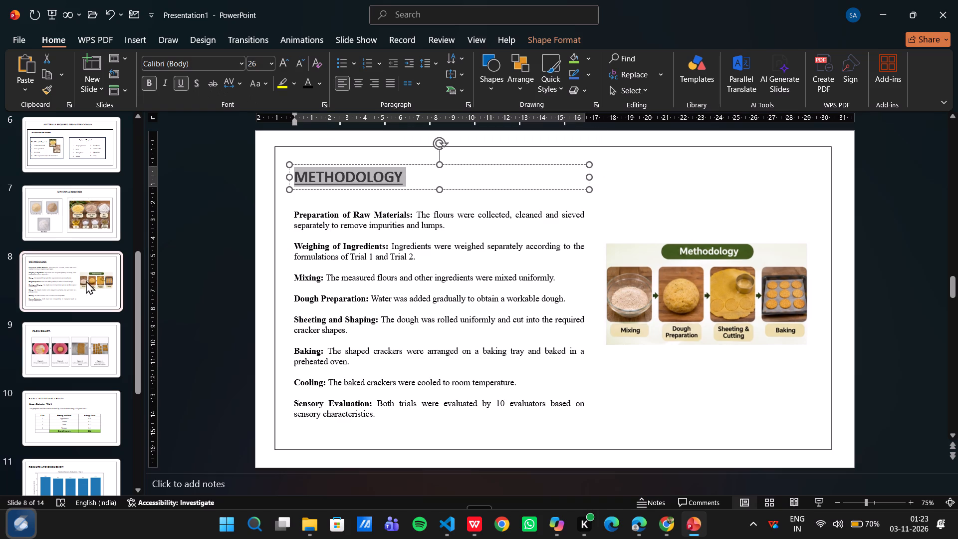
pyautogui.click(83, 278)
pyautogui.press('Up')
pyautogui.press('Up')
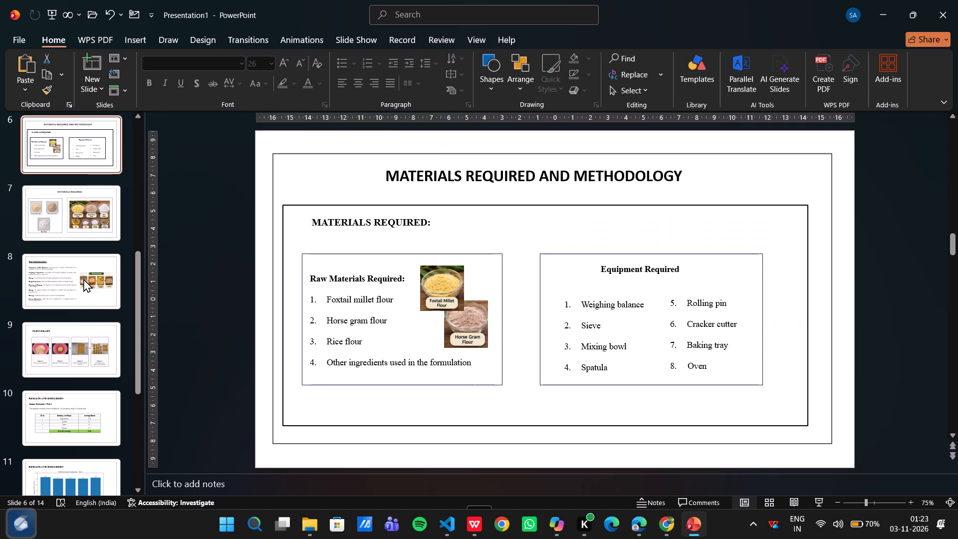
pyautogui.press('Down')
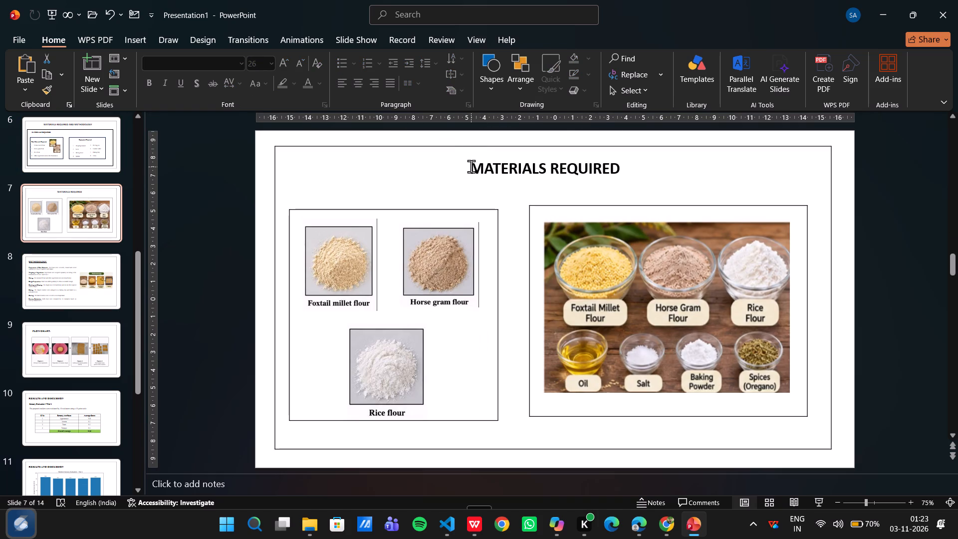
pyautogui.moveTo(471, 166); pyautogui.dragTo(612, 175)
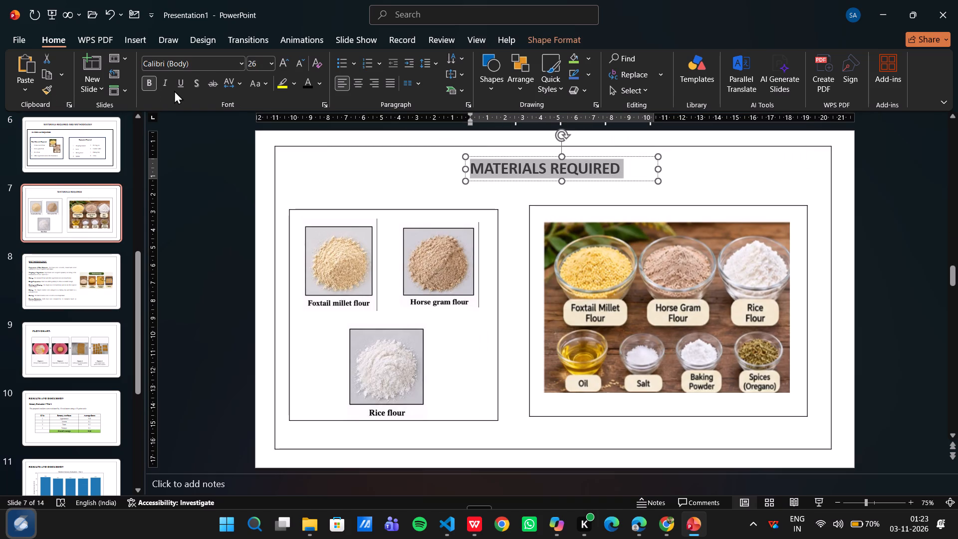
pyautogui.click(177, 86)
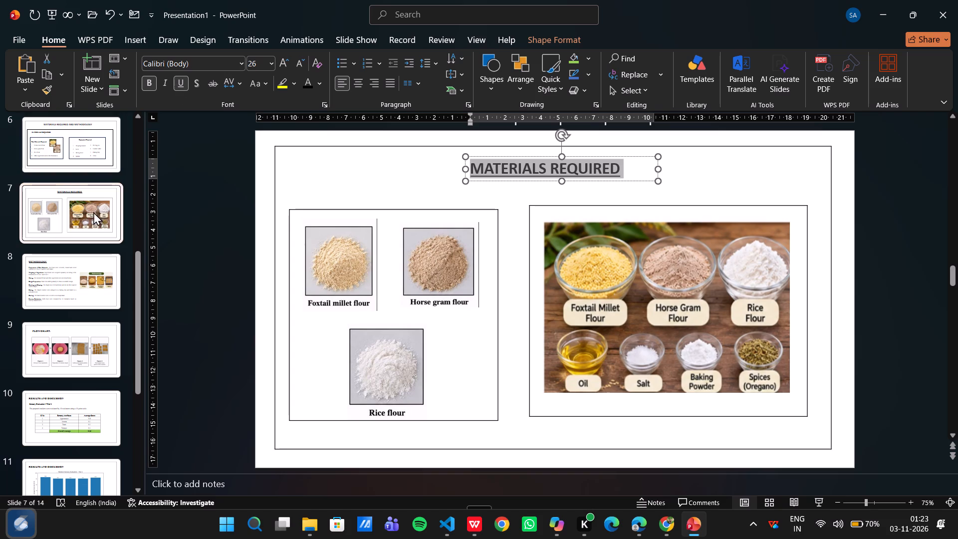
# Check the headings on the neighbouring slides from slide 4 onward and underline the FLOWCHART: heading on slide 9.
pyautogui.click(84, 147)
pyautogui.press('Up')
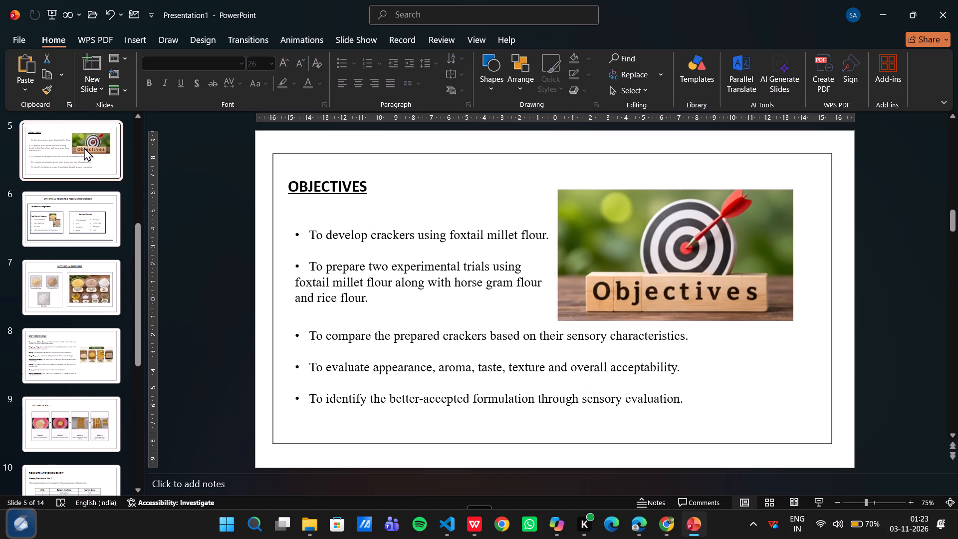
pyautogui.press('Up')
pyautogui.press('Down')
pyautogui.press('Down')
pyautogui.press('Down')
pyautogui.press('Down')
pyautogui.press('Down')
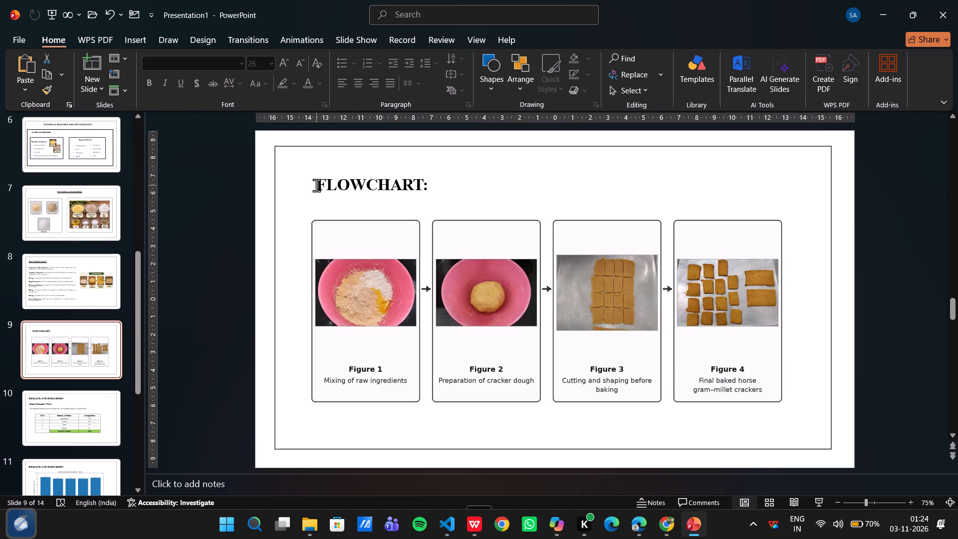
pyautogui.moveTo(317, 183); pyautogui.dragTo(435, 188)
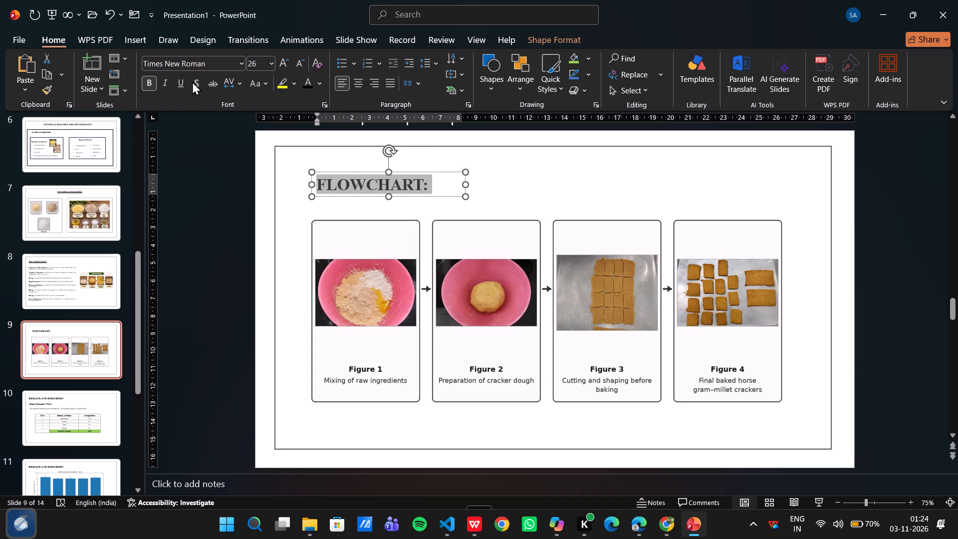
pyautogui.click(184, 80)
# Underline the RESULTS AND DISCUSSION headings on slides 10 and 11.
pyautogui.click(36, 348)
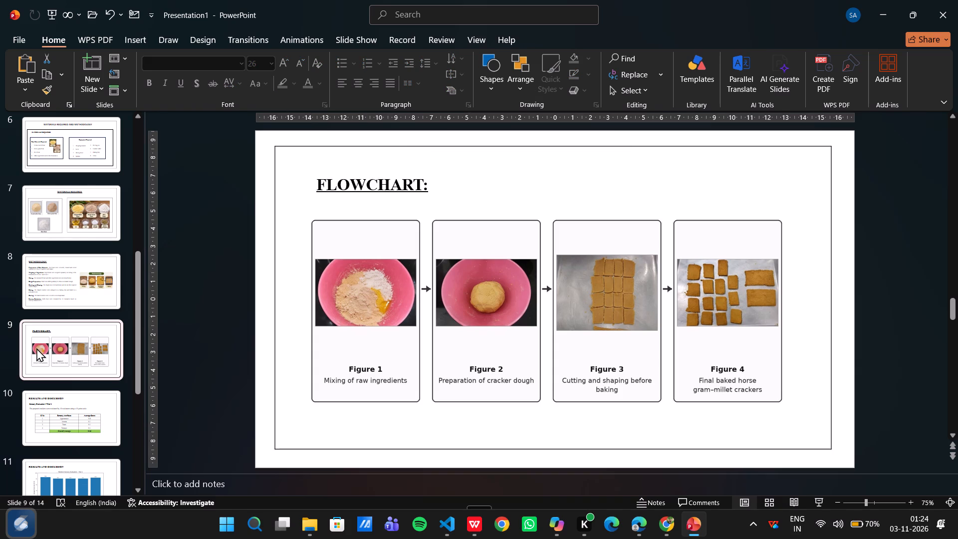
pyautogui.press('Down')
pyautogui.press('Down')
pyautogui.press('Up')
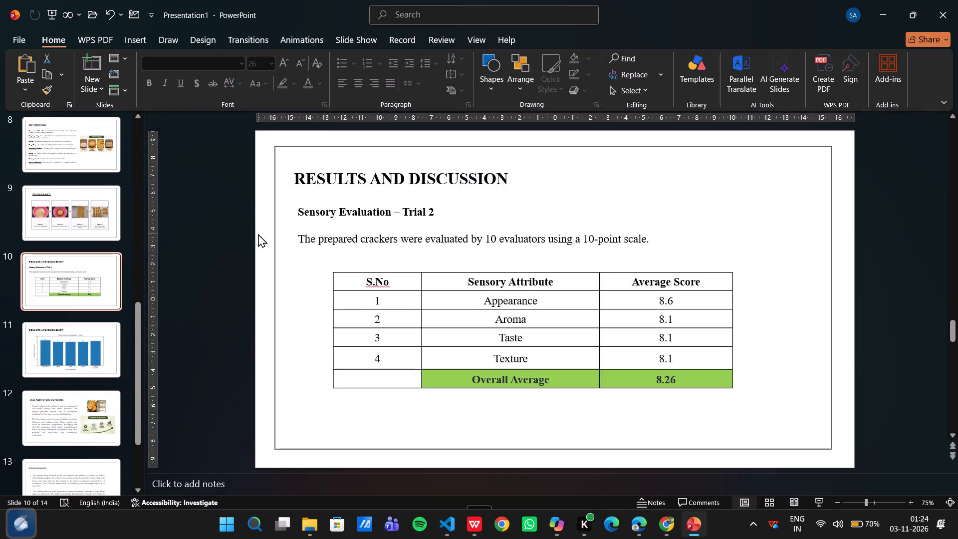
pyautogui.moveTo(298, 176); pyautogui.dragTo(495, 191)
pyautogui.click(175, 82)
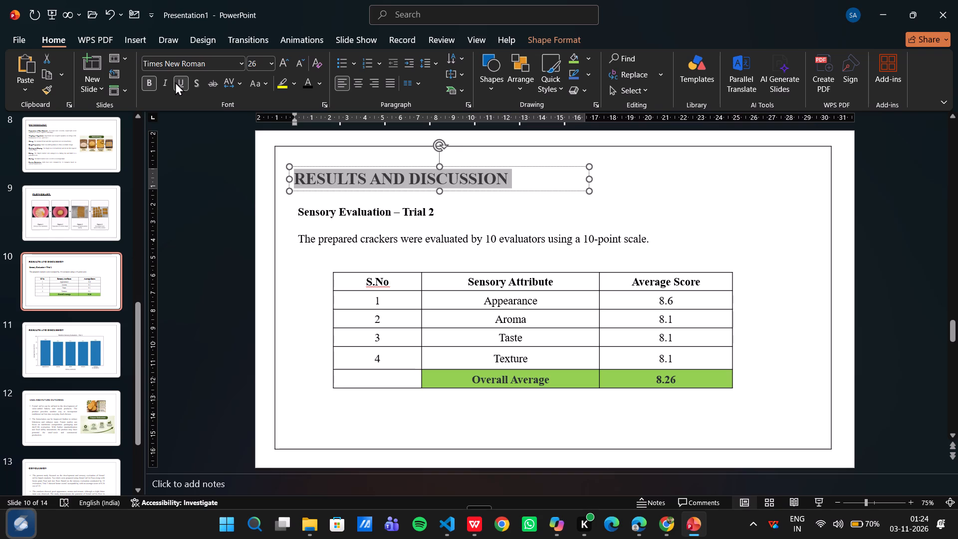
pyautogui.click(76, 343)
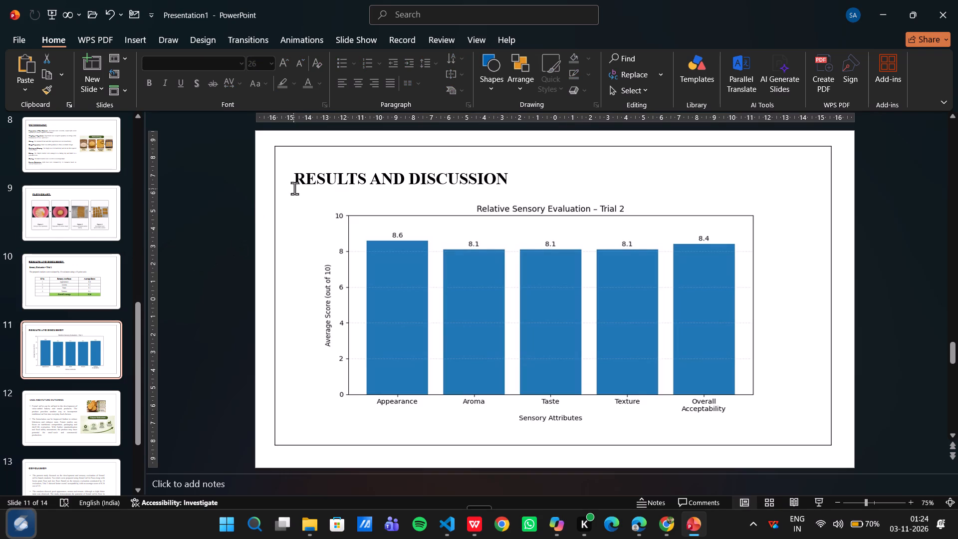
pyautogui.moveTo(297, 181); pyautogui.dragTo(521, 172)
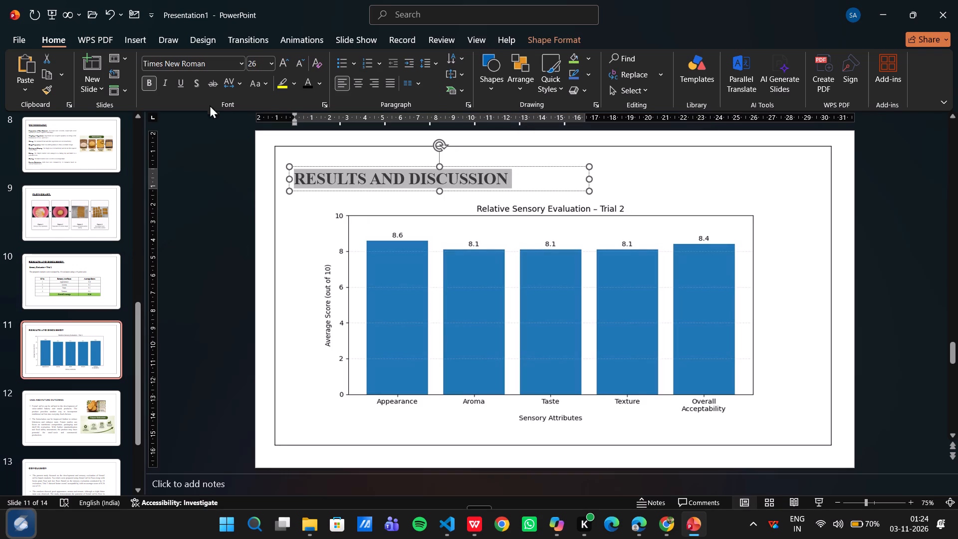
pyautogui.click(184, 81)
# Underline the USES AND FUTURE OUTCOMES heading on slide 12 and the CONCLUSION heading on slide 13.
pyautogui.click(93, 412)
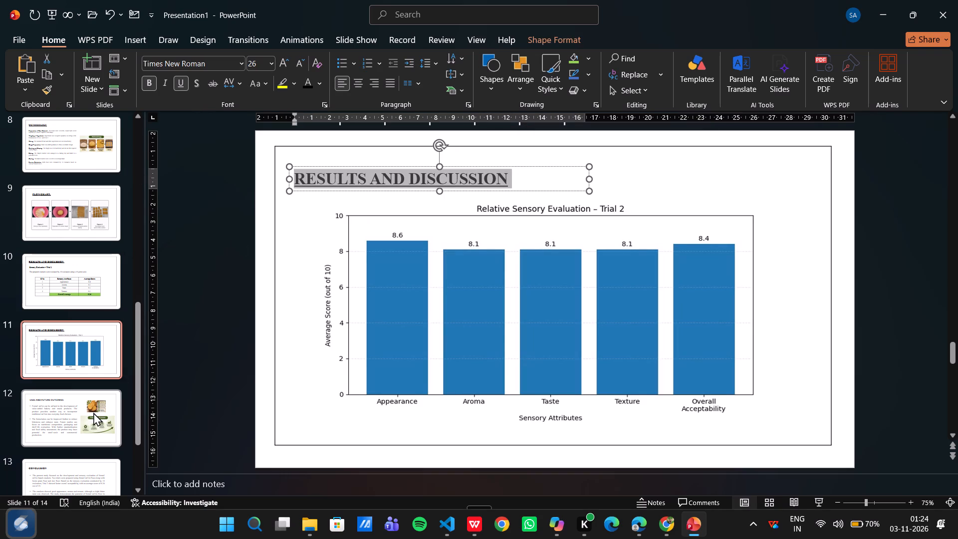
pyautogui.moveTo(302, 185); pyautogui.dragTo(481, 185)
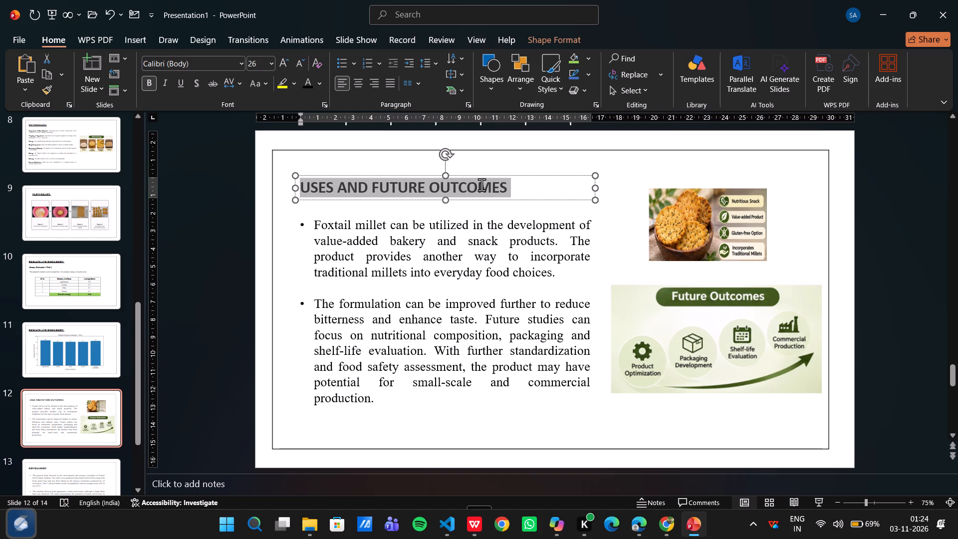
pyautogui.moveTo(481, 185); pyautogui.dragTo(482, 186)
pyautogui.click(185, 81)
pyautogui.scroll(-3, 64, 357)
pyautogui.click(67, 375)
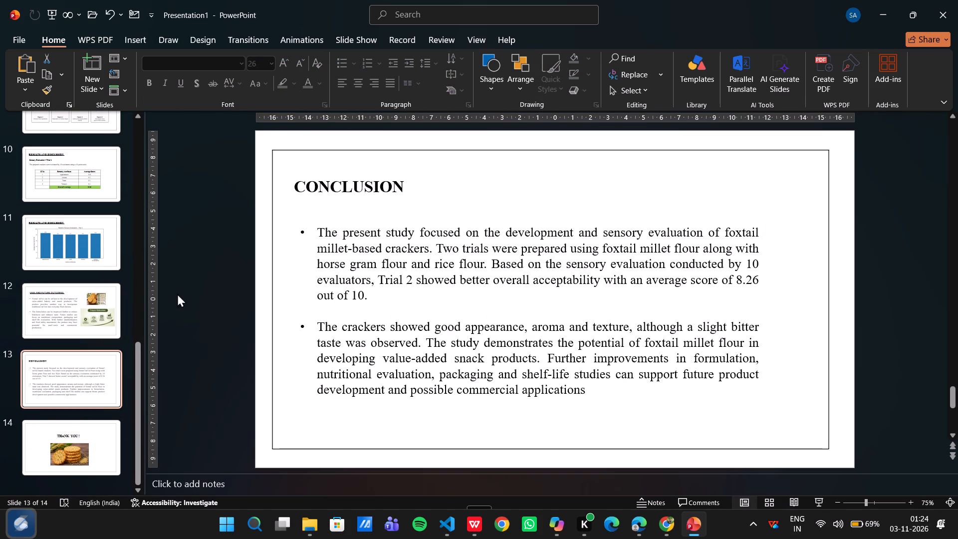
pyautogui.click(293, 189)
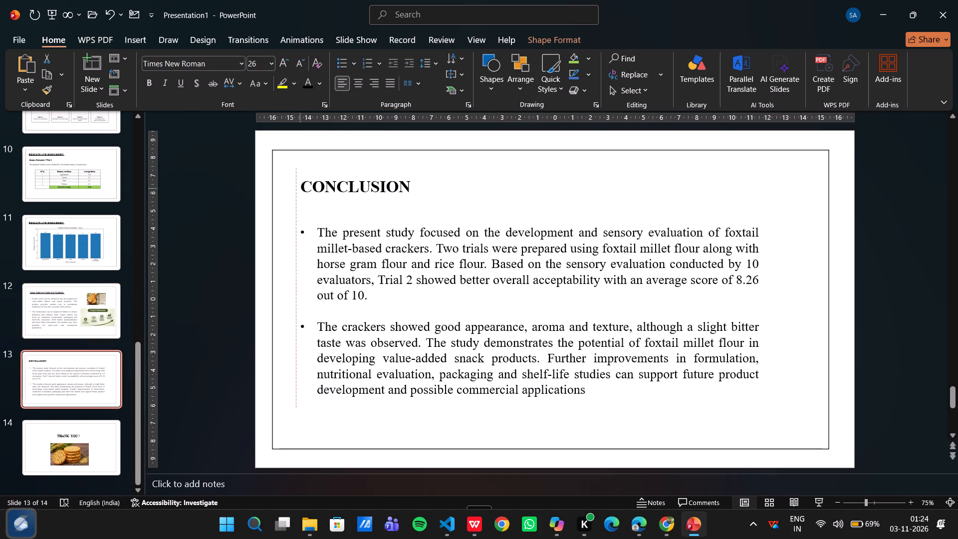
pyautogui.moveTo(295, 184); pyautogui.dragTo(398, 192)
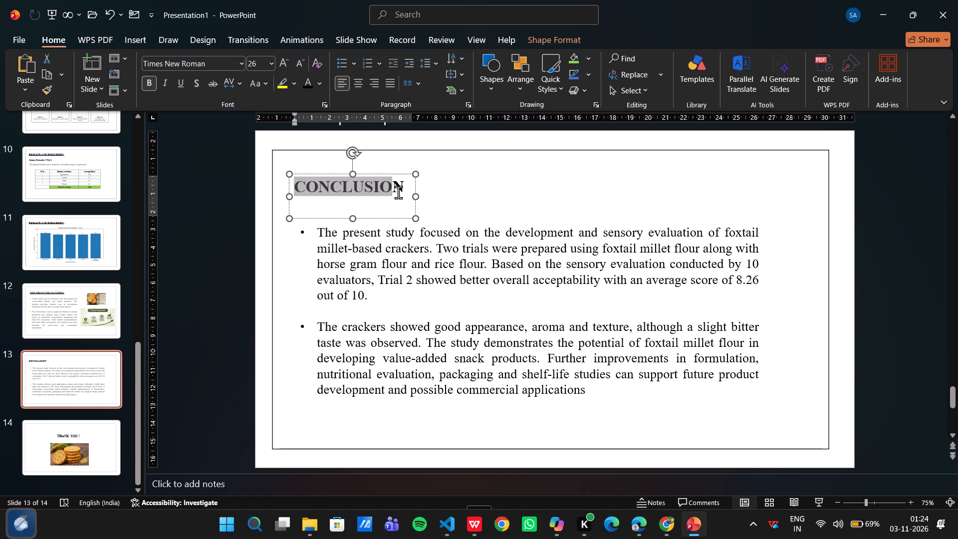
pyautogui.moveTo(398, 192); pyautogui.dragTo(405, 194)
pyautogui.click(184, 83)
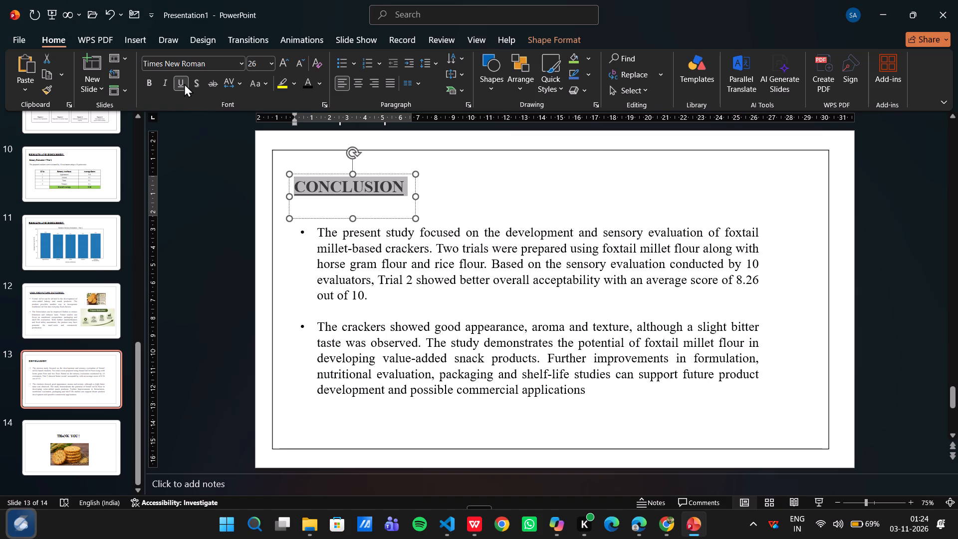
# Check the closing slide, then start saving the presentation under a new name in the Downloads folder.
pyautogui.scroll(-1, 95, 379)
pyautogui.click(95, 423)
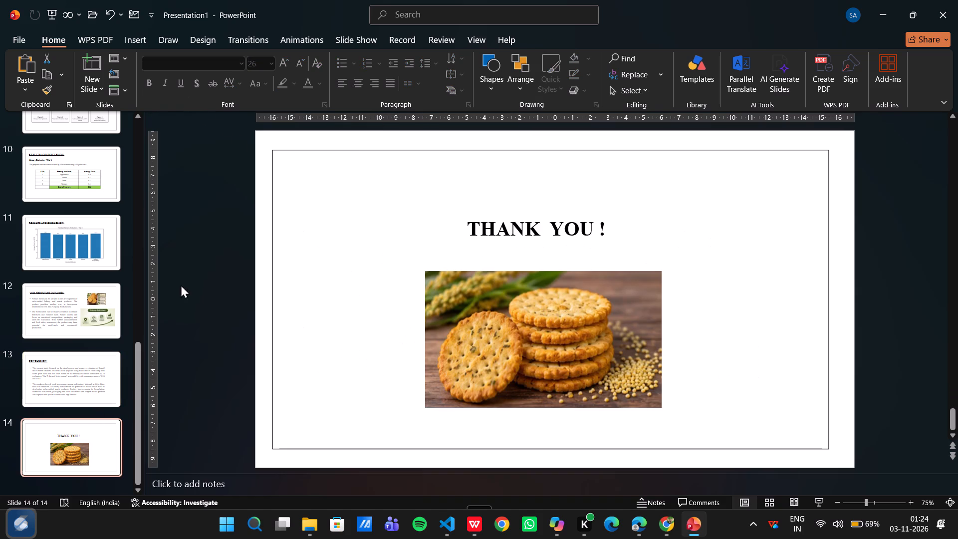
pyautogui.scroll(9, 123, 211)
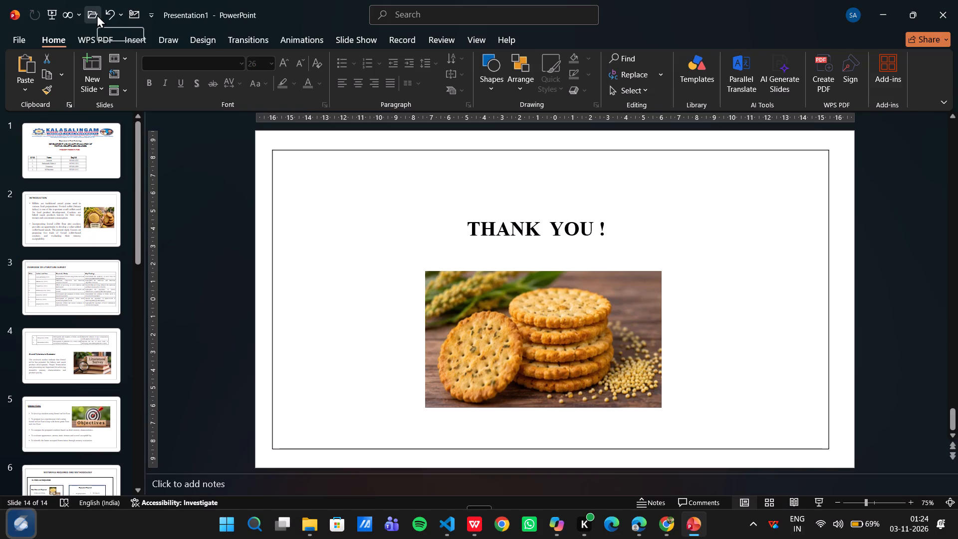
pyautogui.click(12, 45)
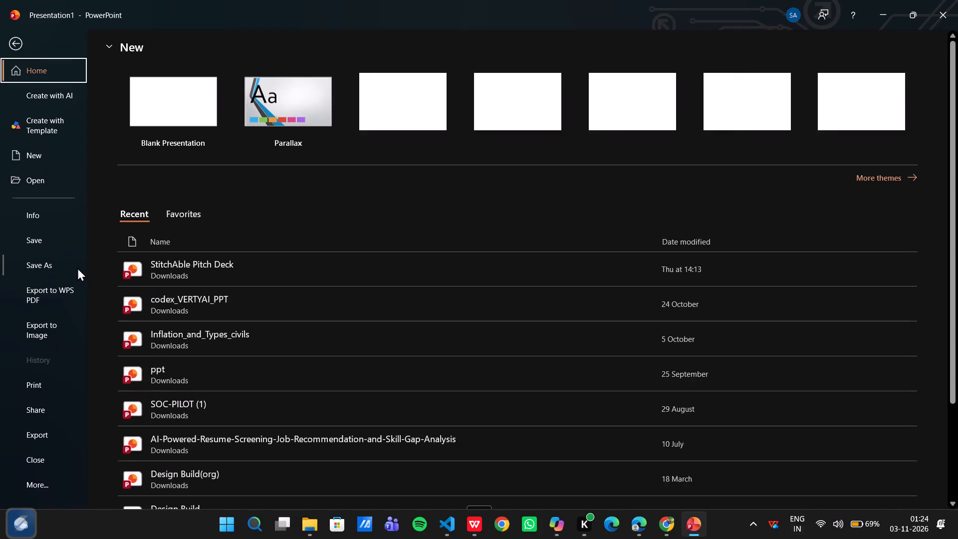
pyautogui.click(53, 264)
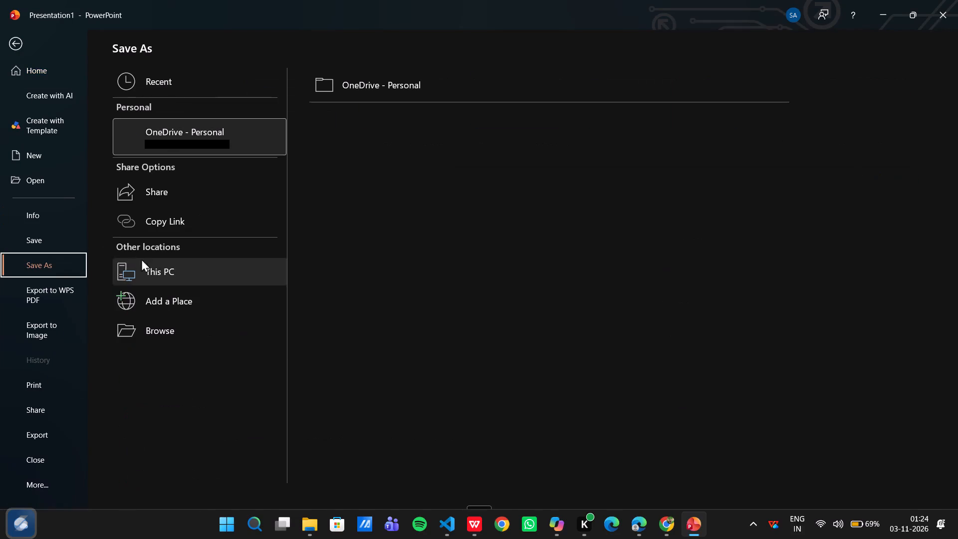
pyautogui.click(165, 326)
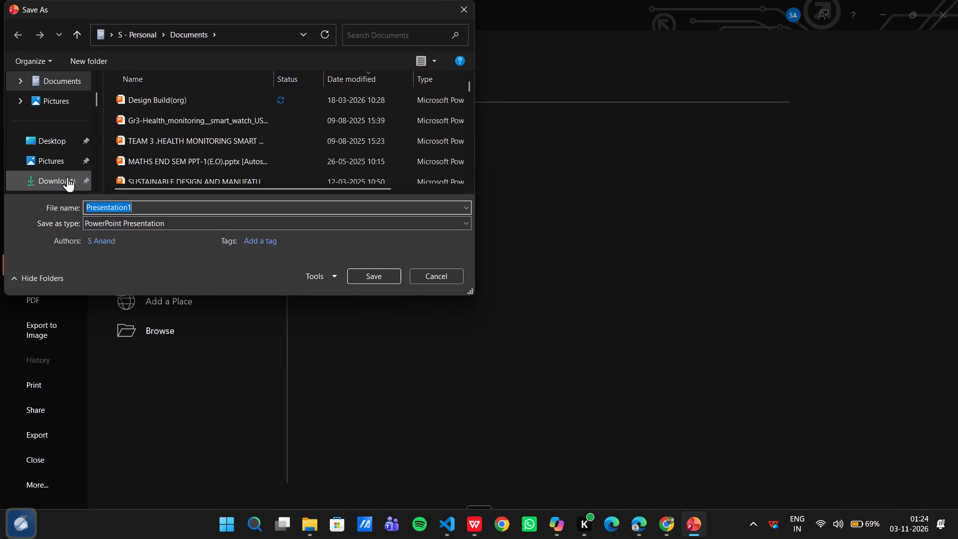
pyautogui.click(67, 177)
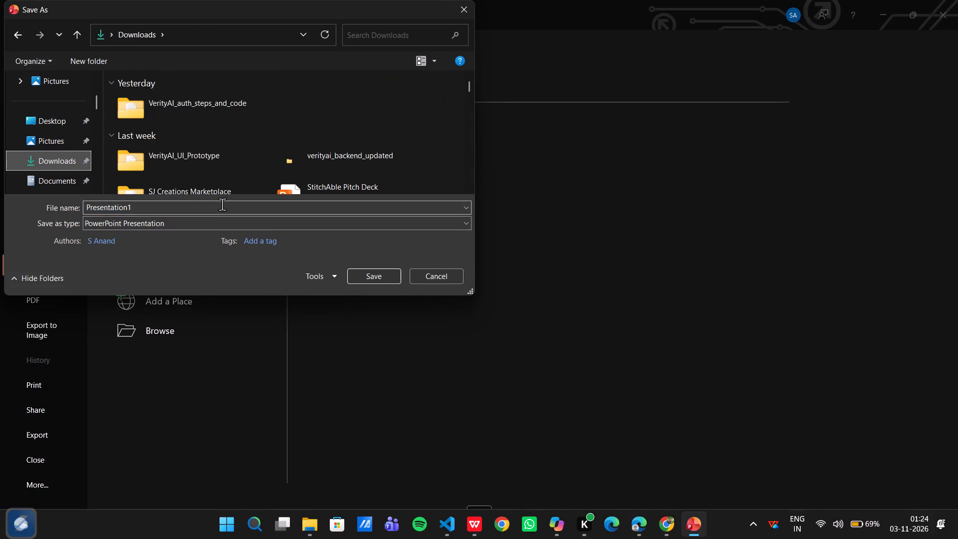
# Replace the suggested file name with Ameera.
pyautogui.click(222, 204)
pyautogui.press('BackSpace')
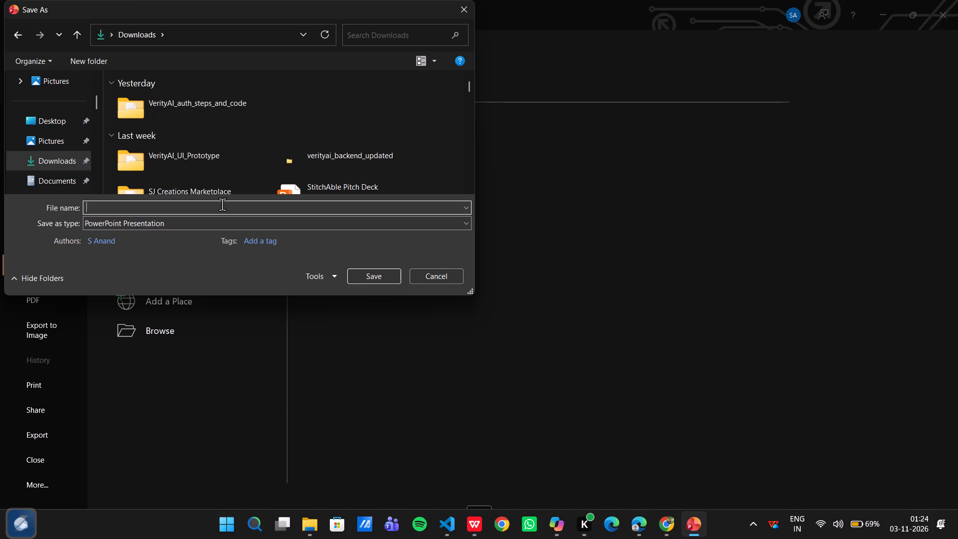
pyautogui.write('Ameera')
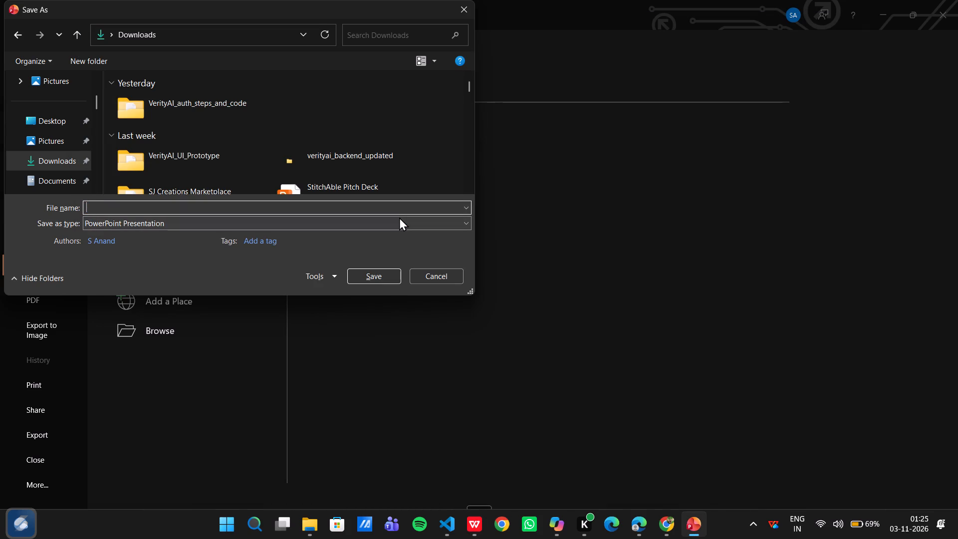
pyautogui.write('Ameera')
pyautogui.hotkey('ctrl', '-')
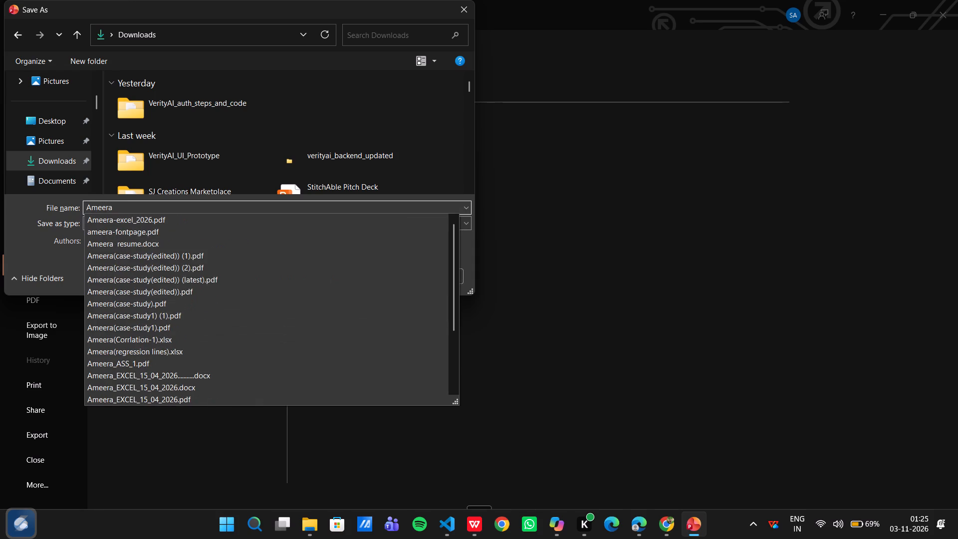
pyautogui.hotkey('ctrl', '-')
pyautogui.hotkey('shift', '_')
pyautogui.hotkey('ctrl', 'v')
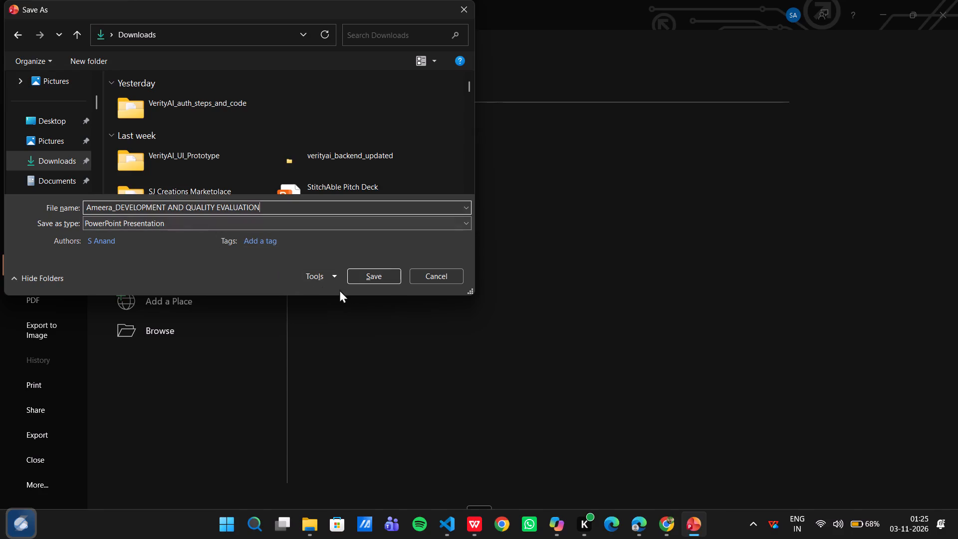
pyautogui.click(365, 275)
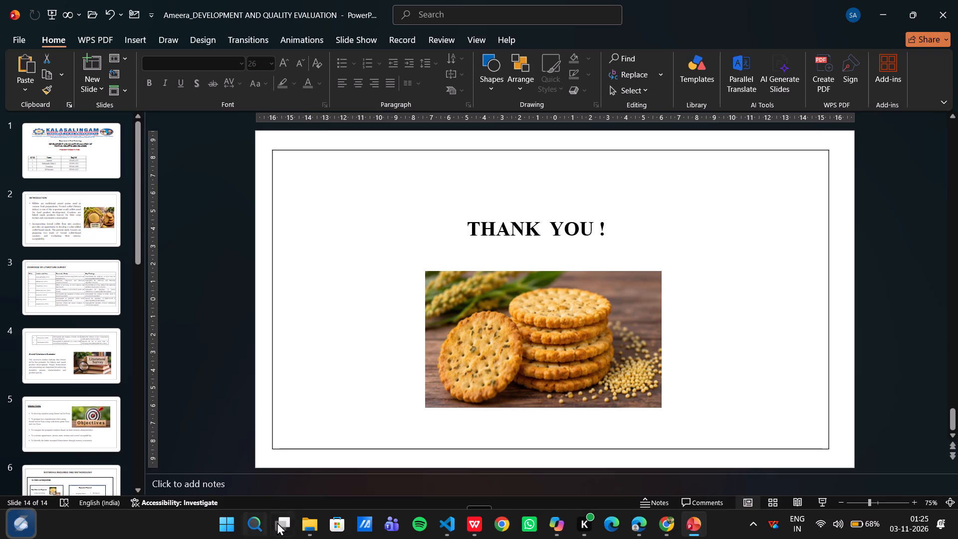
# Switch to File Explorer, go to the Downloads folder, and open the newly saved Ameera_DEVELOPMENT AND QUALITY EVALUATION presentation.
pyautogui.click(295, 483)
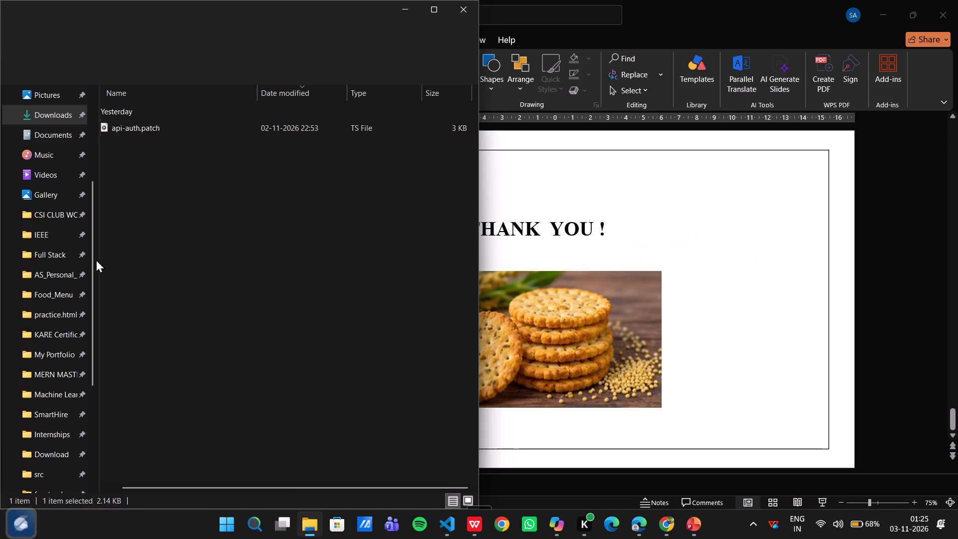
pyautogui.click(43, 116)
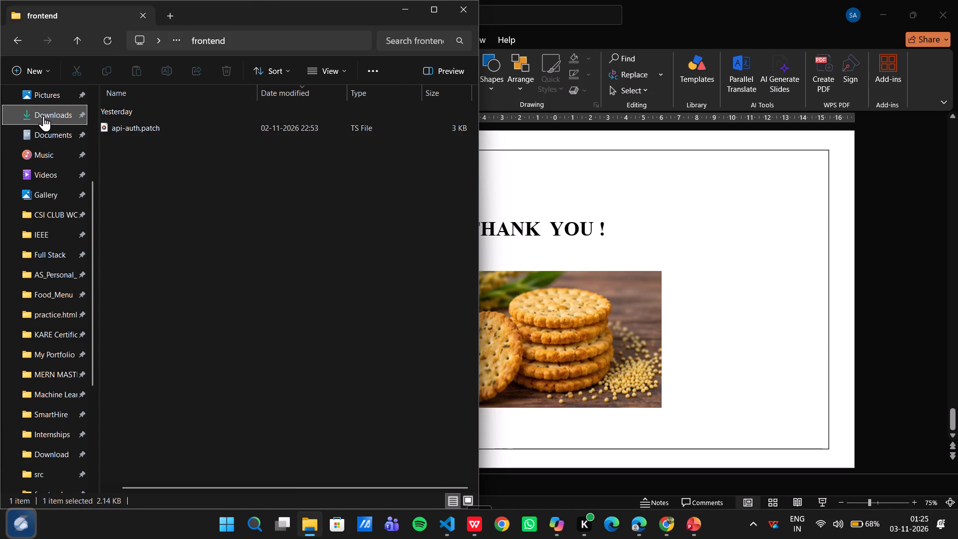
pyautogui.doubleClick(152, 129)
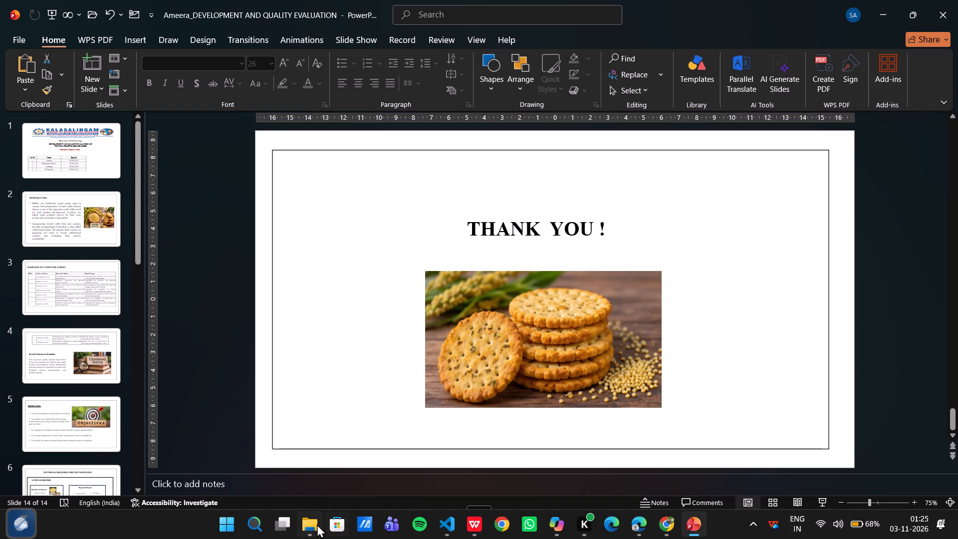
# Return to the Downloads folder in File Explorer and bring up the Open with choices for the saved Ameera presentation.
pyautogui.click(309, 461)
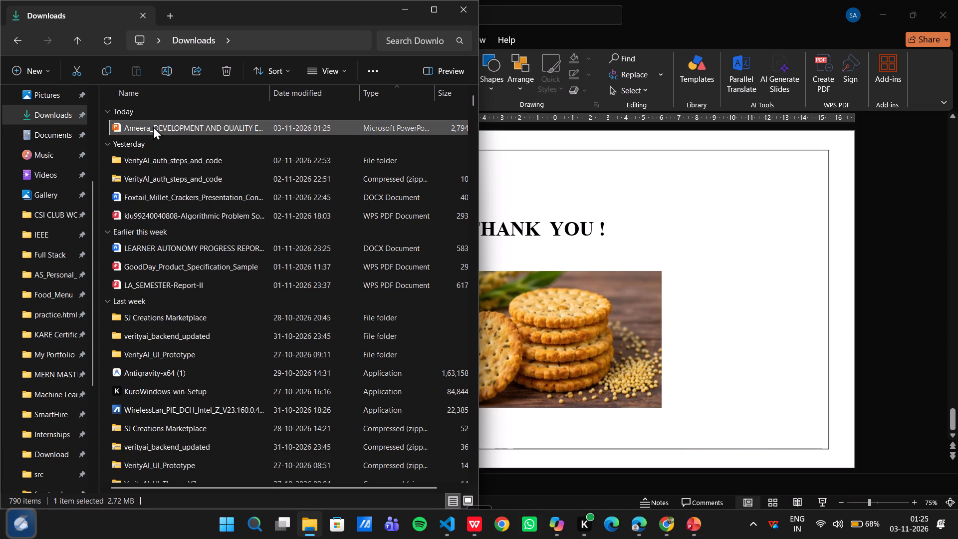
pyautogui.rightClick(153, 126)
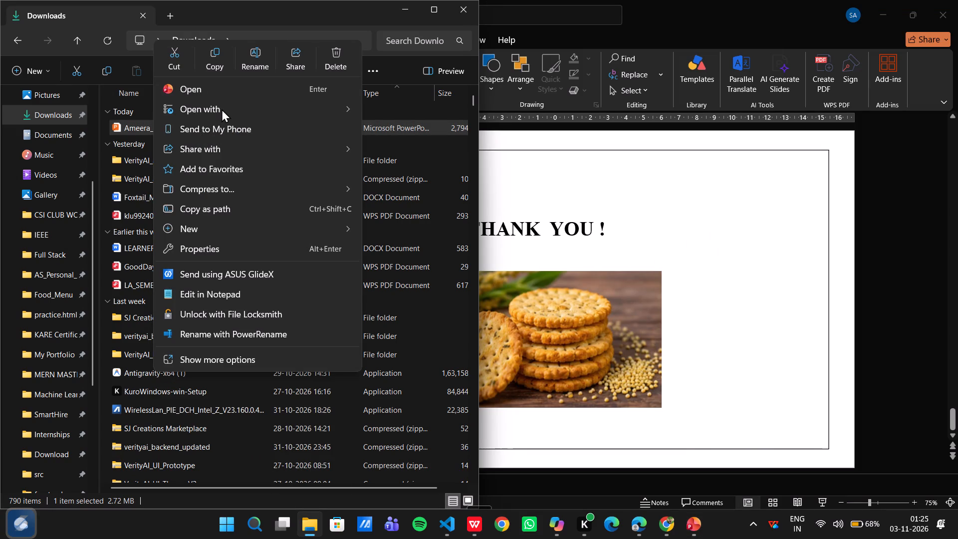
pyautogui.click(222, 109)
pyautogui.click(349, 109)
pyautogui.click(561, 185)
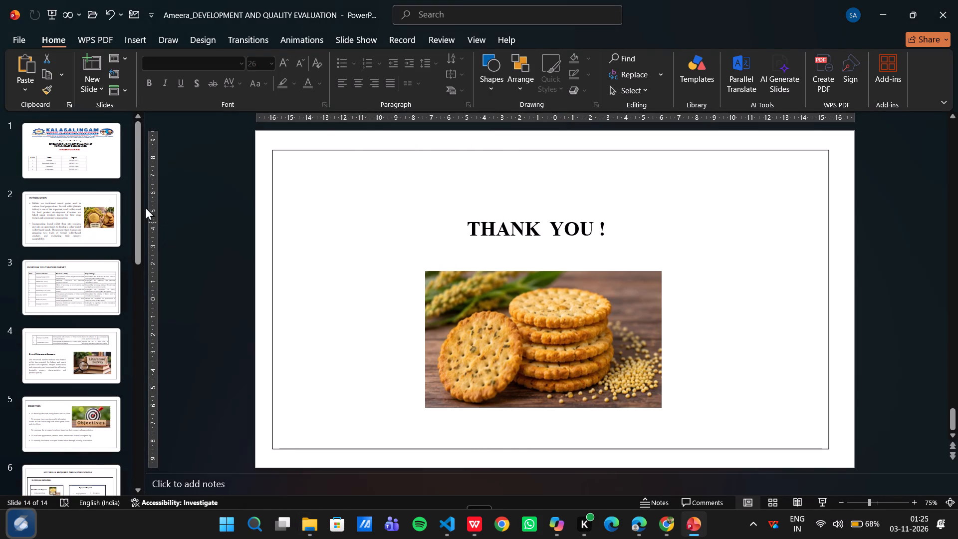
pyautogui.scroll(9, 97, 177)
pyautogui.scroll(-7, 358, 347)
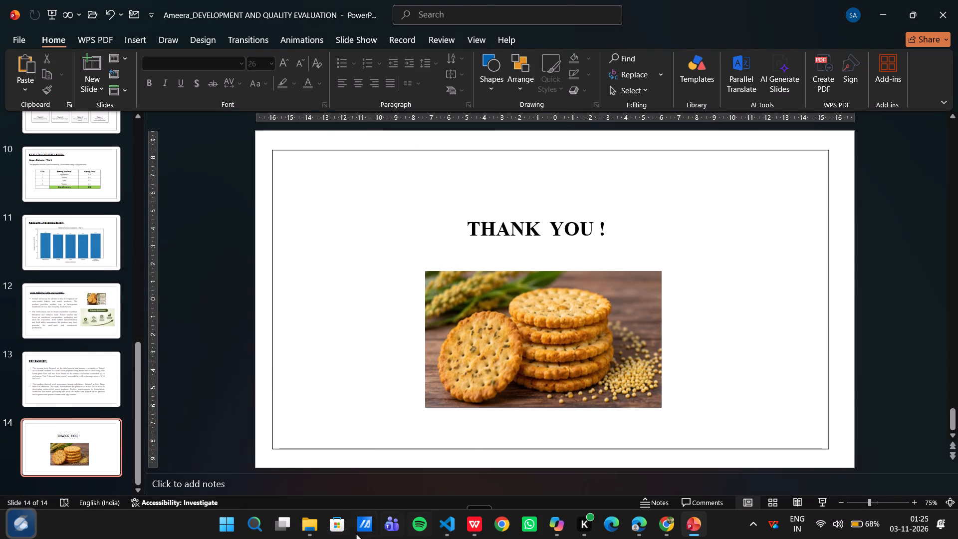
# Switch to the Downloads folder in File Explorer and copy the Ameera_DEVELOPMENT AND QUALITY EVALUATION presentation file.
pyautogui.click(309, 486)
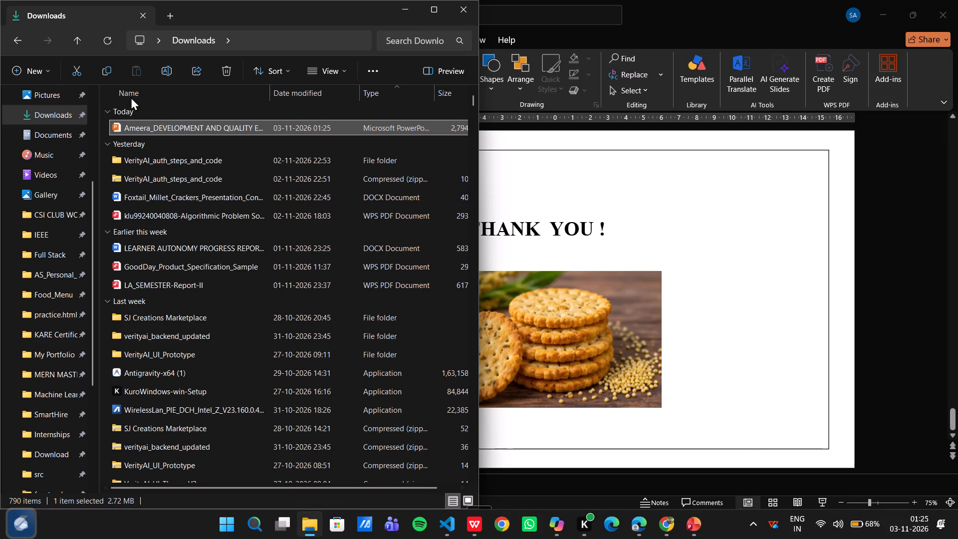
pyautogui.click(108, 73)
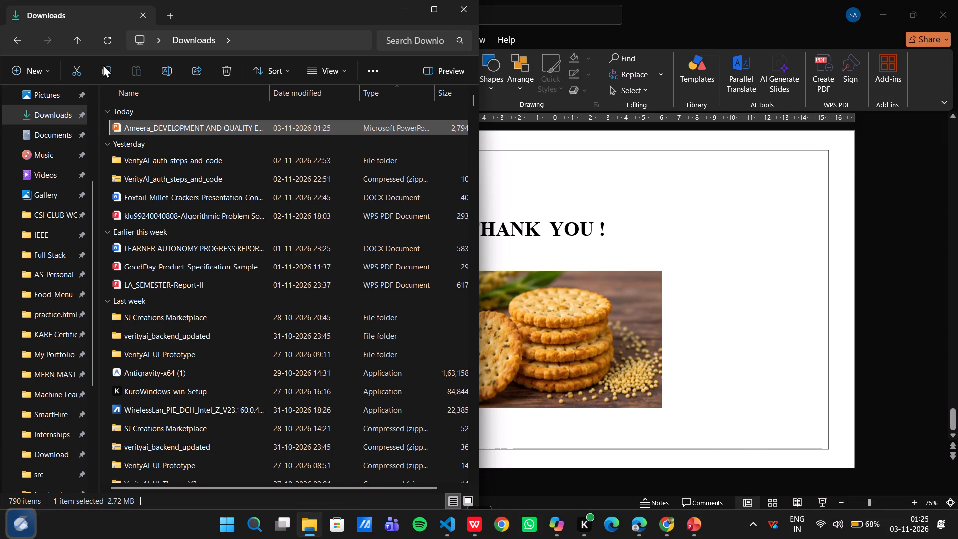
pyautogui.click(103, 64)
pyautogui.click(104, 69)
pyautogui.click(149, 127)
pyautogui.click(109, 69)
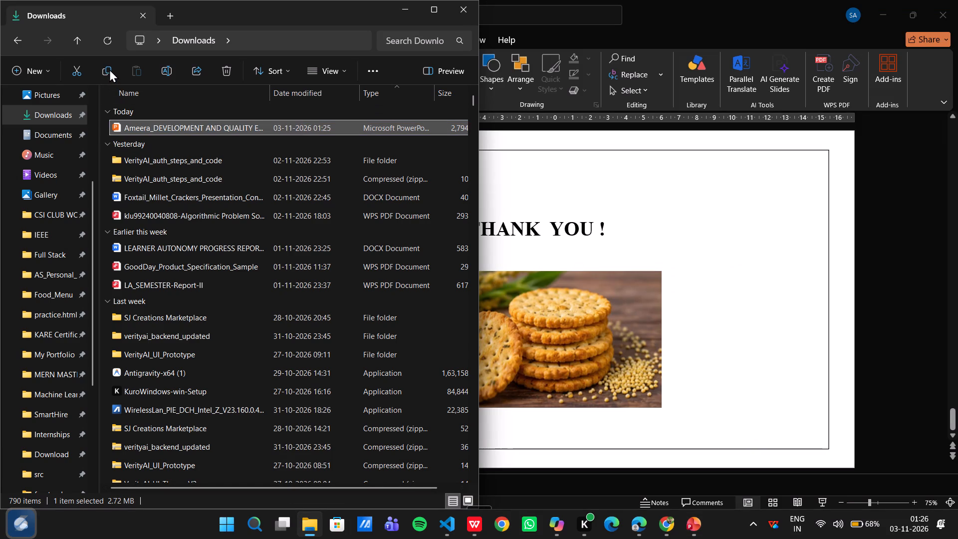
pyautogui.click(109, 69)
pyautogui.click(108, 70)
pyautogui.click(309, 128)
pyautogui.click(109, 70)
pyautogui.click(143, 121)
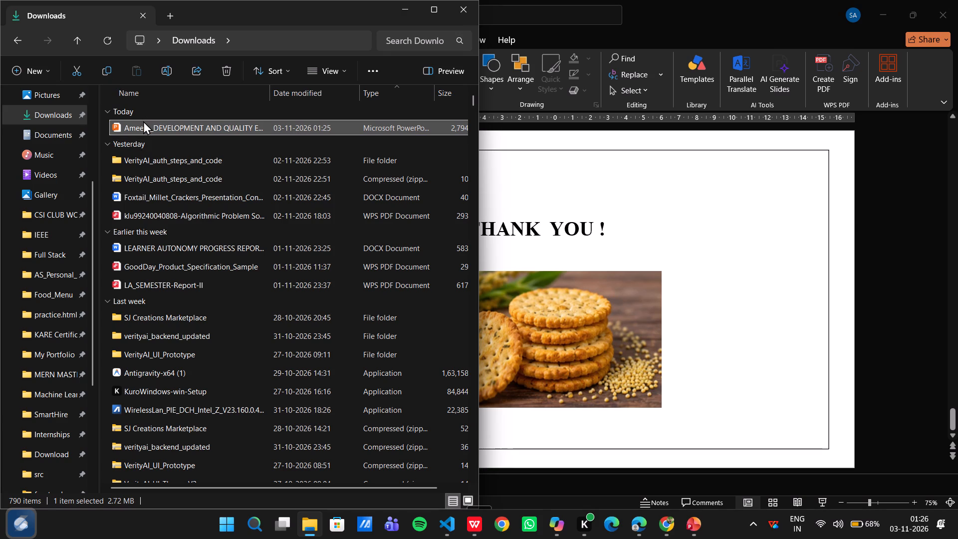
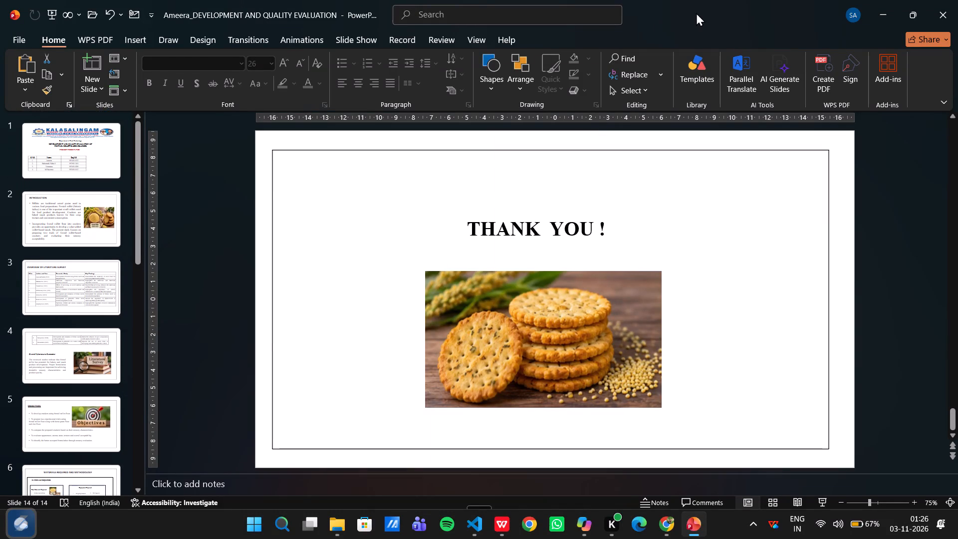
# Close the Ameera_DEVELOPMENT AND QUALITY EVALUATION presentation and switch to the Chrome browser window.
pyautogui.click(941, 4)
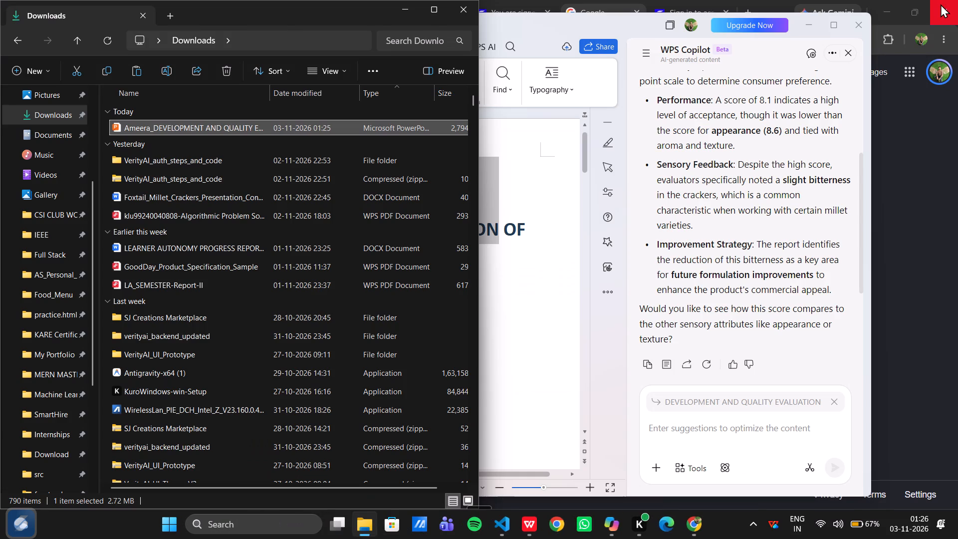
pyautogui.doubleClick(941, 4)
pyautogui.doubleClick(941, 4)
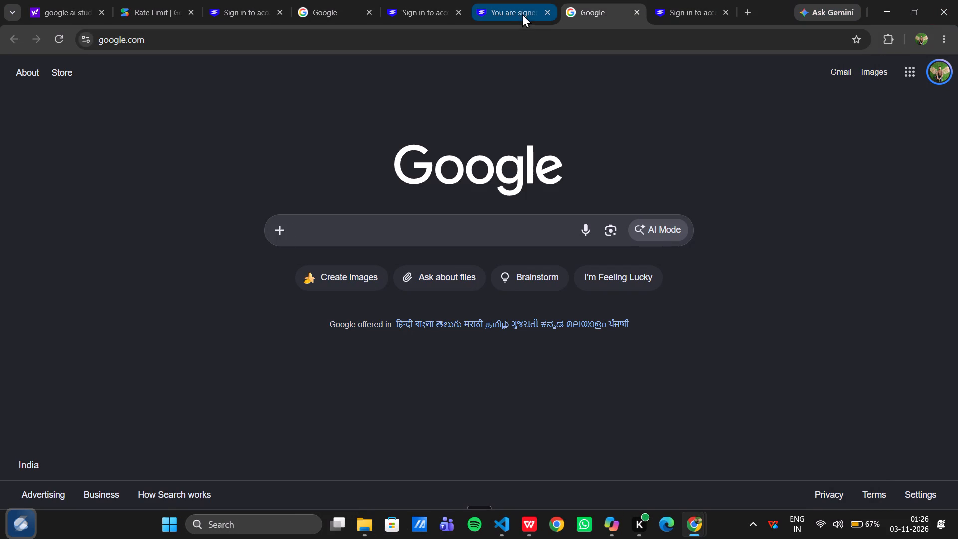
# Close the Chrome window showing the Google home page and the WPS Office window with the foxtail millet crackers document.
pyautogui.click(937, 4)
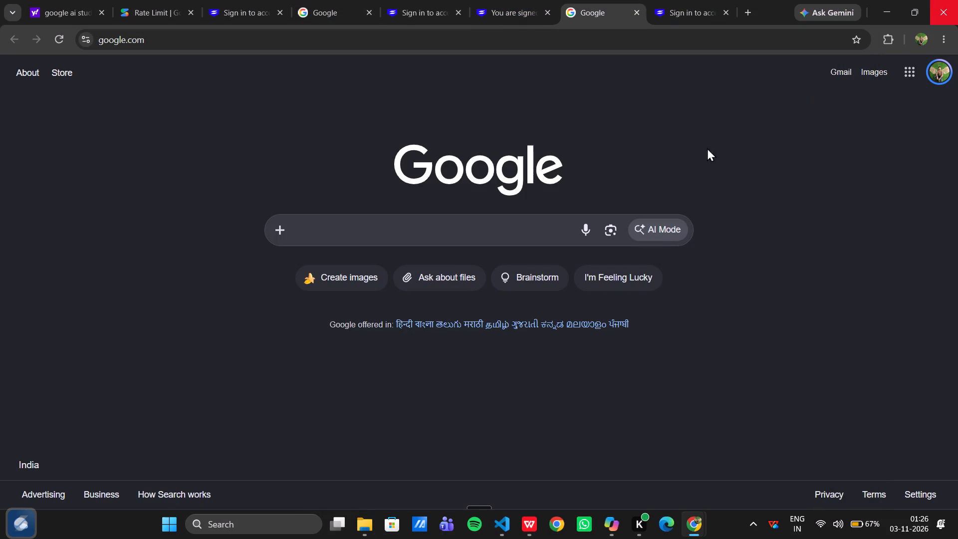
pyautogui.click(469, 6)
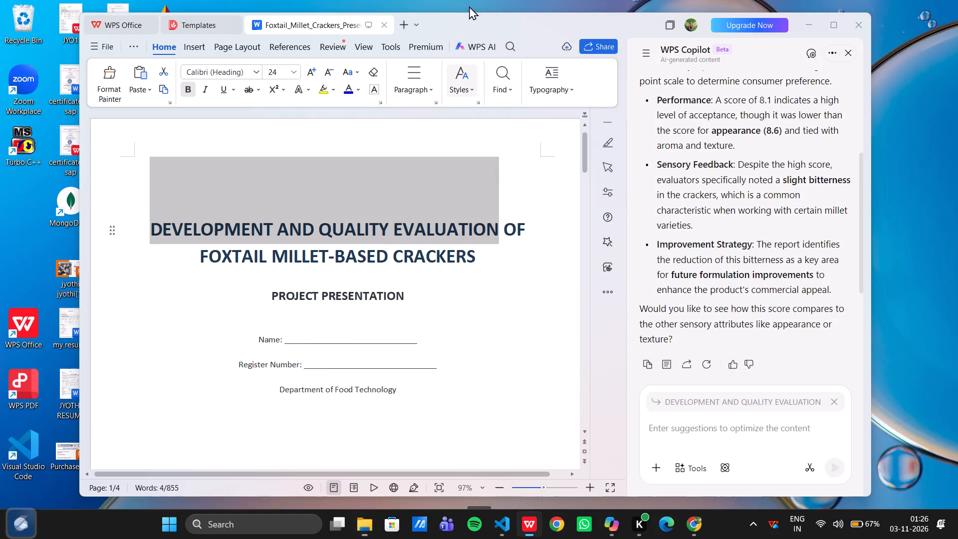
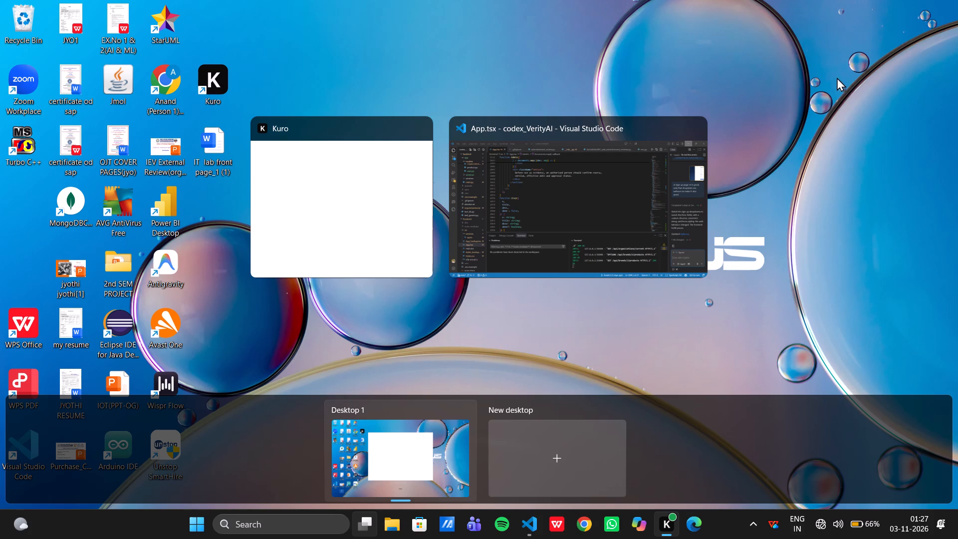
# Try to close the codex_VerityAI Visual Studio Code window from the overview of open windows.
pyautogui.click(706, 121)
# Open the list of available Wi-Fi networks and connect to Anand 2 in place of KLU_WIFI, with automatic connection enabled.
pyautogui.click(841, 538)
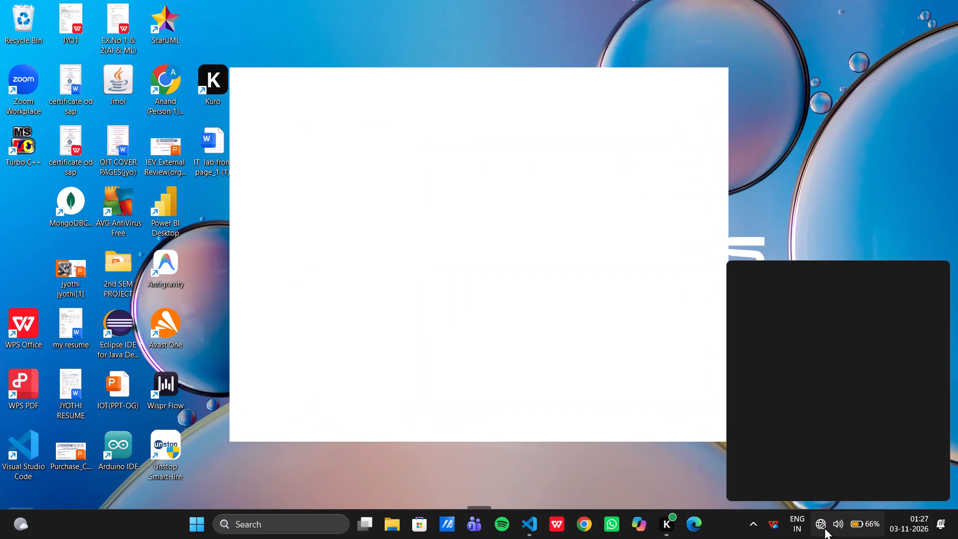
pyautogui.click(793, 297)
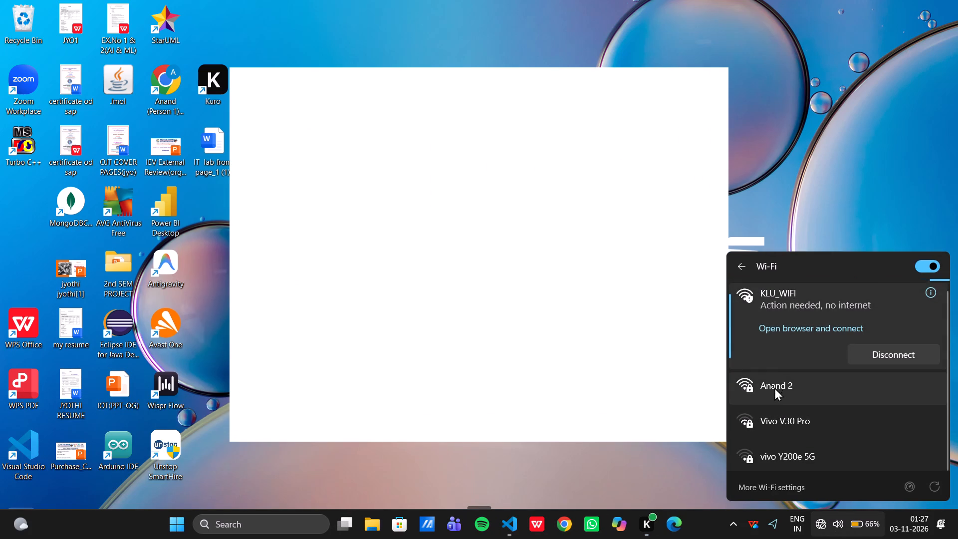
pyautogui.click(774, 387)
pyautogui.click(884, 390)
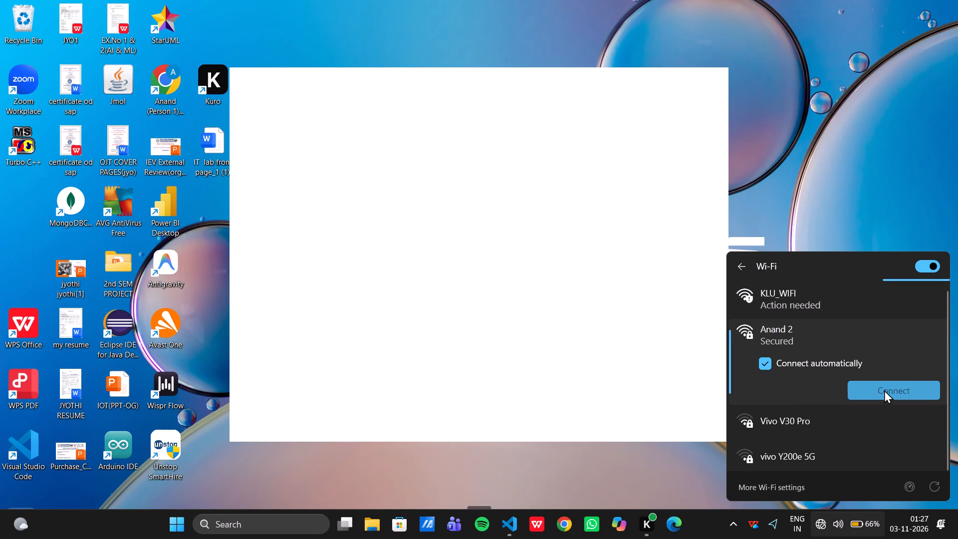
pyautogui.click(884, 390)
pyautogui.click(861, 349)
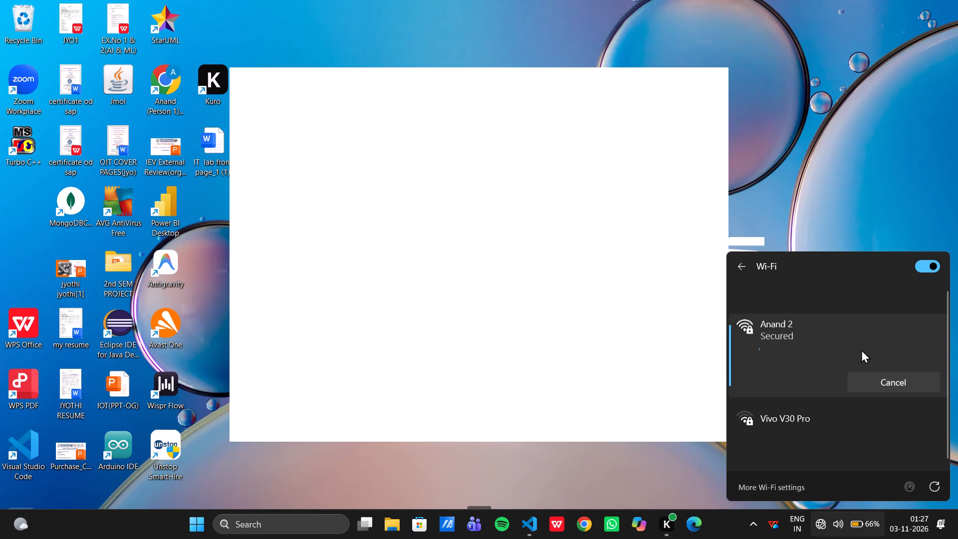